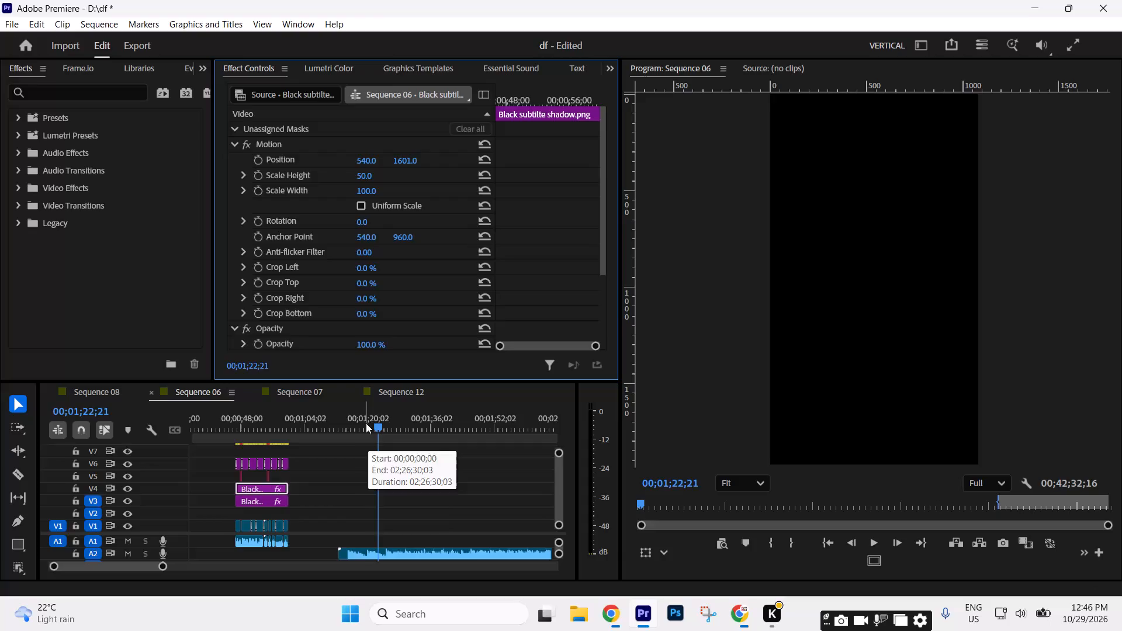
Listen to the opening part of the Hum-Rukne-Wale music clip on track A2 of Sequence 06, examining its waveform.
left_click_drag(366, 423, 348, 427)
left_click_drag(345, 421, 352, 422)
key("space")
left_click(456, 479)
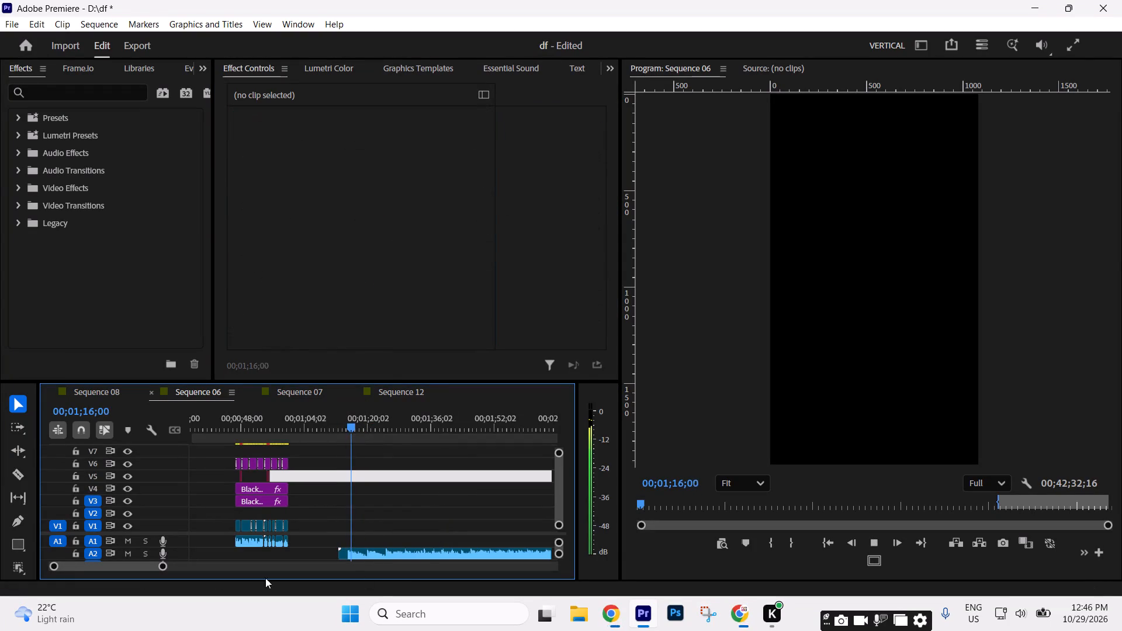
left_click_drag(159, 568, 139, 580)
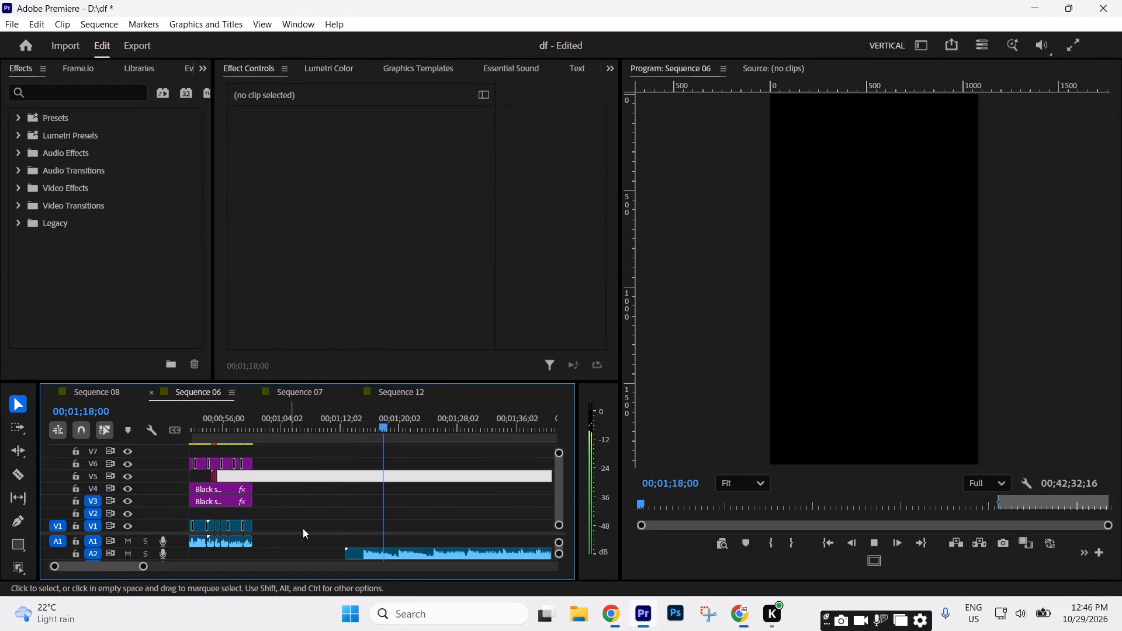
left_click(455, 524)
left_click_drag(400, 427, 416, 432)
key("space")
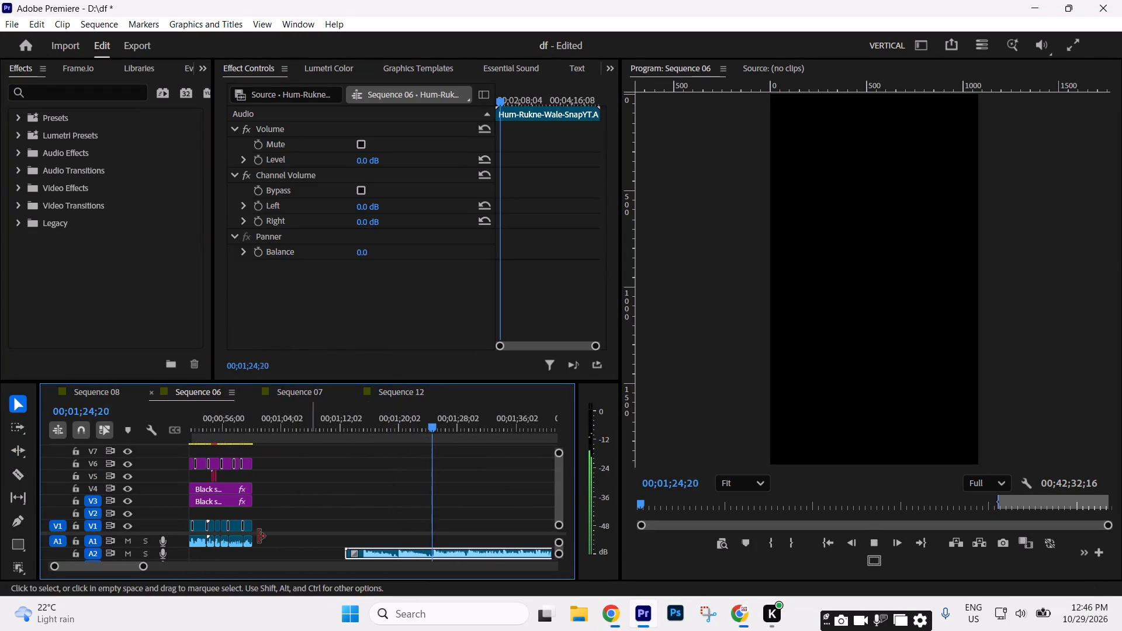
left_click_drag(143, 567, 156, 563)
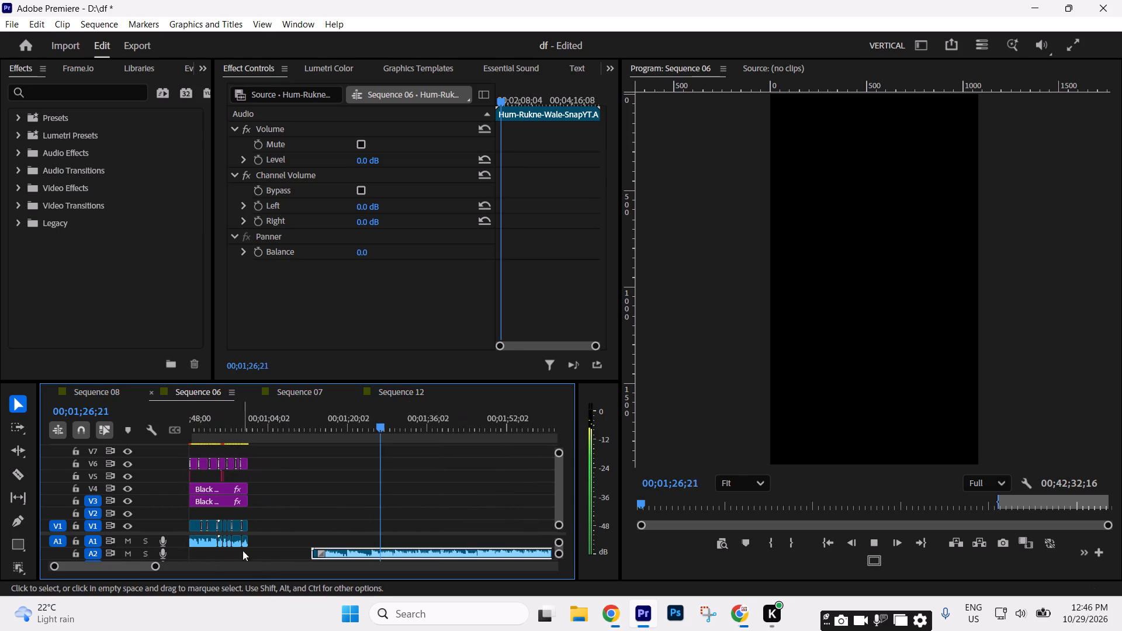
left_click(505, 487)
left_click(440, 488)
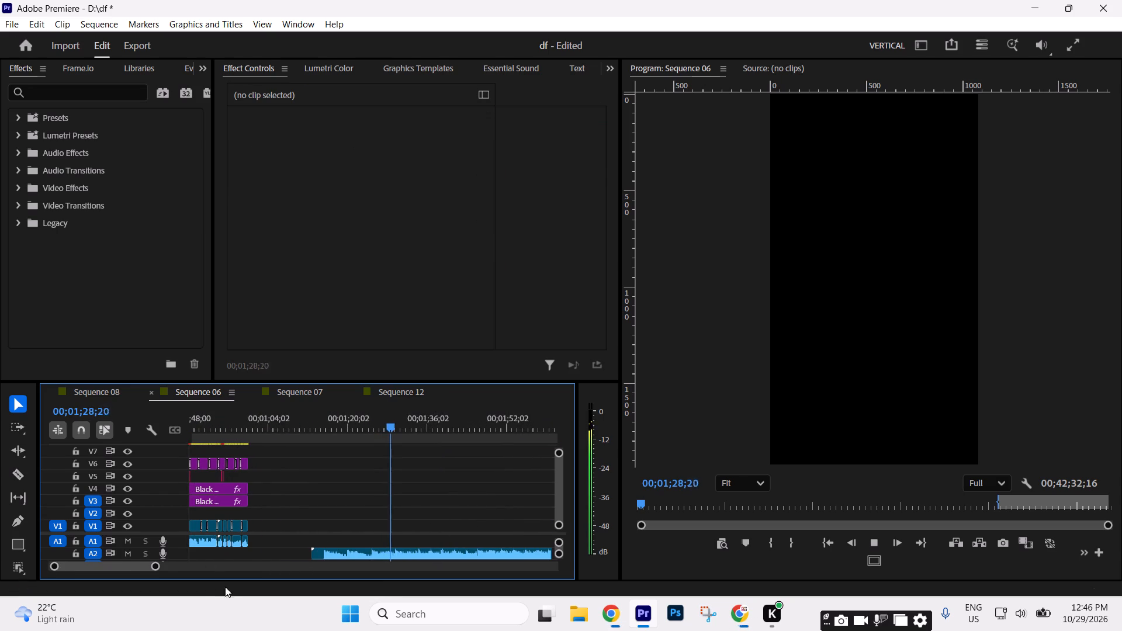
left_click_drag(151, 563, 130, 567)
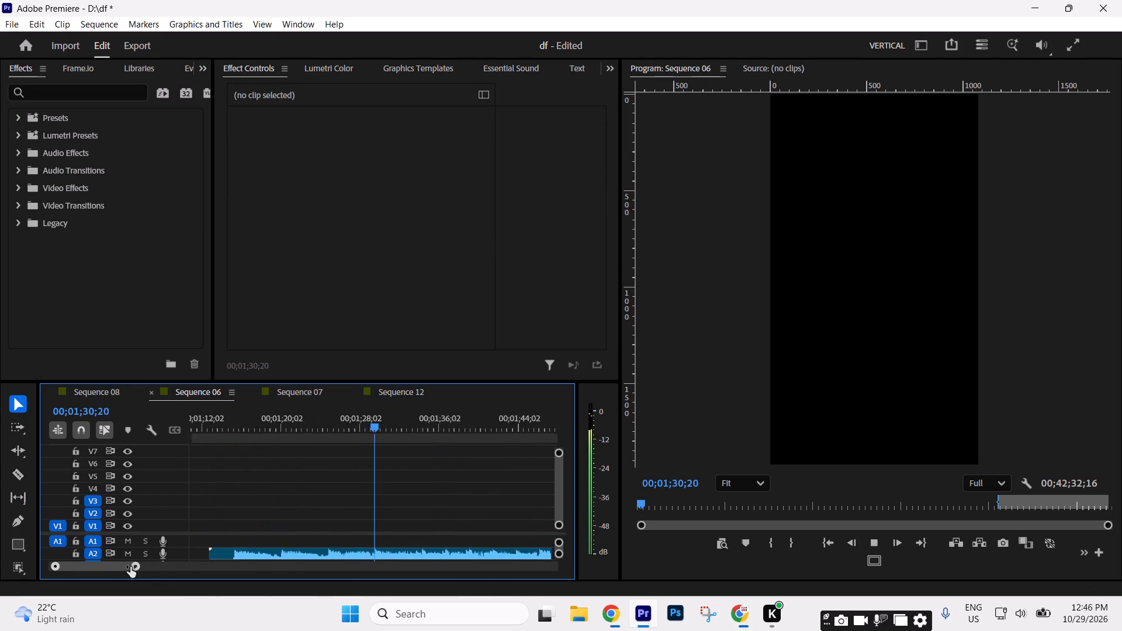
left_click_drag(130, 567, 125, 562)
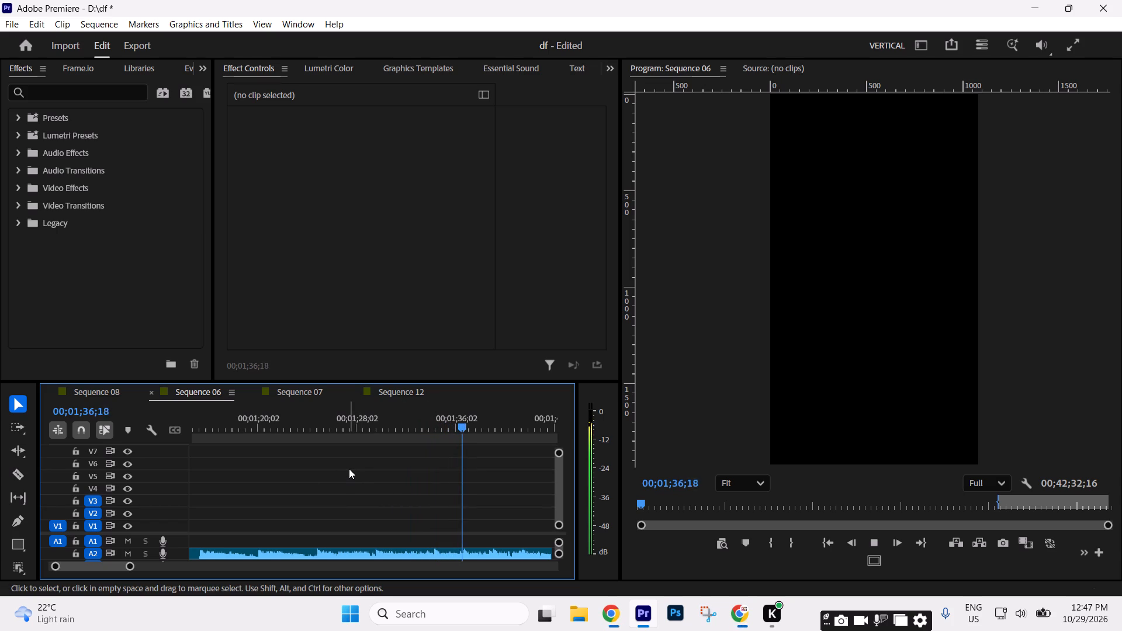
left_click_drag(129, 565, 168, 566)
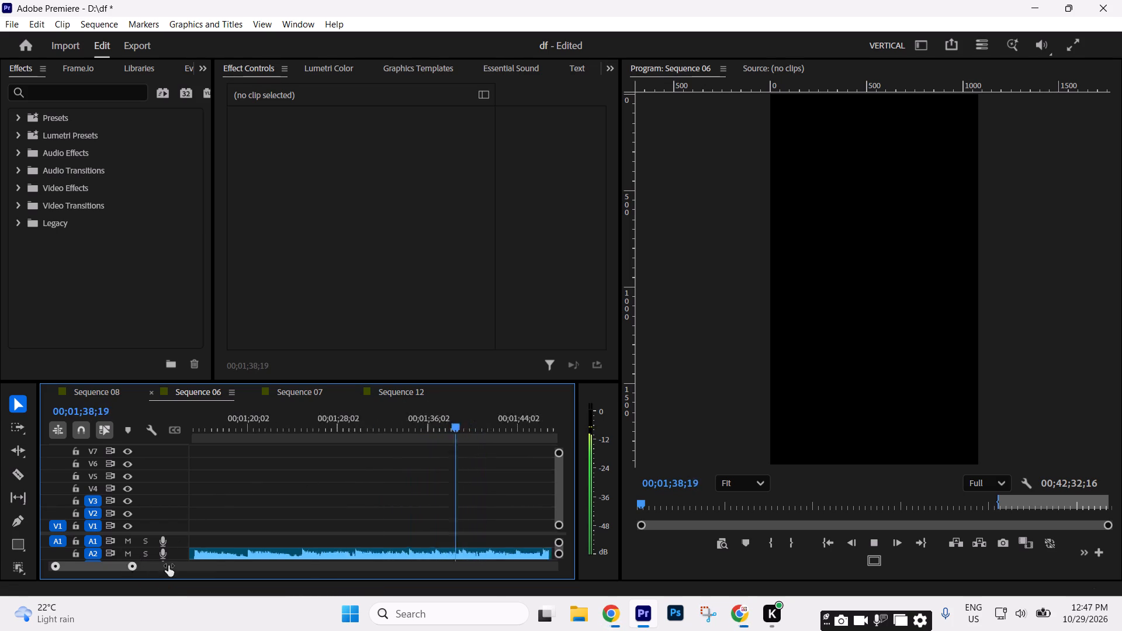
left_click_drag(168, 566, 195, 568)
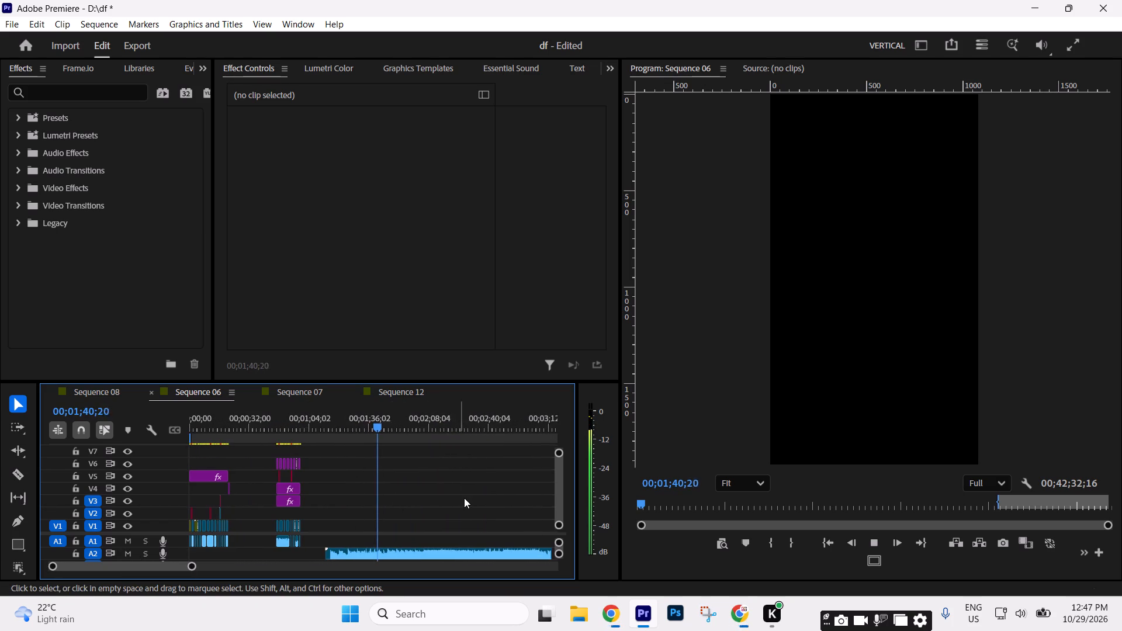
left_click(473, 499)
left_click(417, 503)
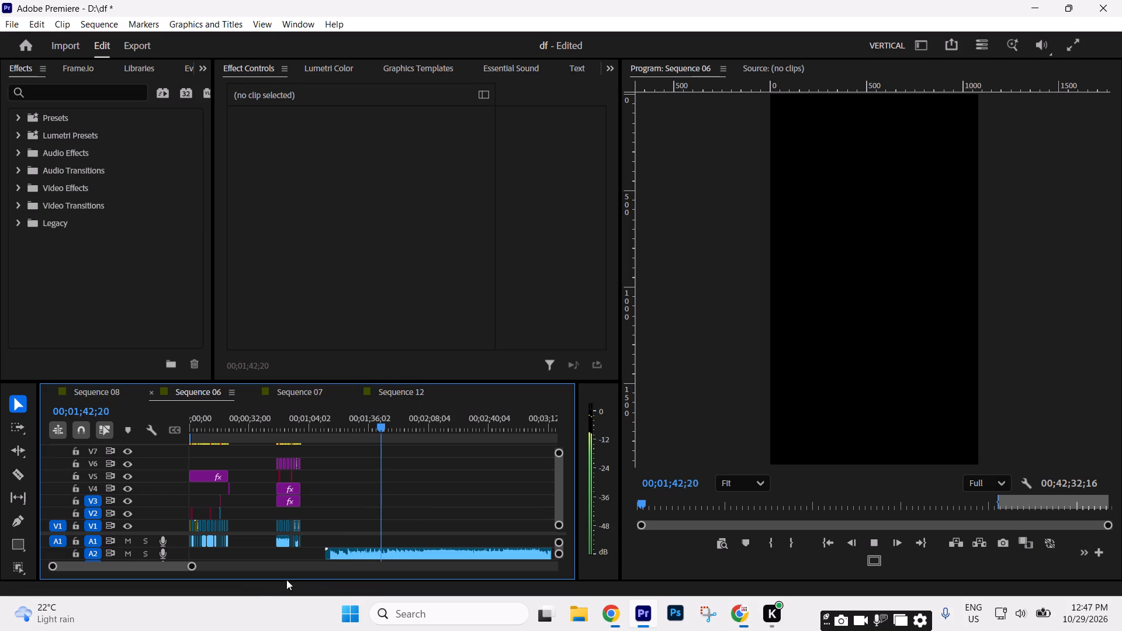
left_click_drag(194, 567, 153, 567)
left_click(520, 490)
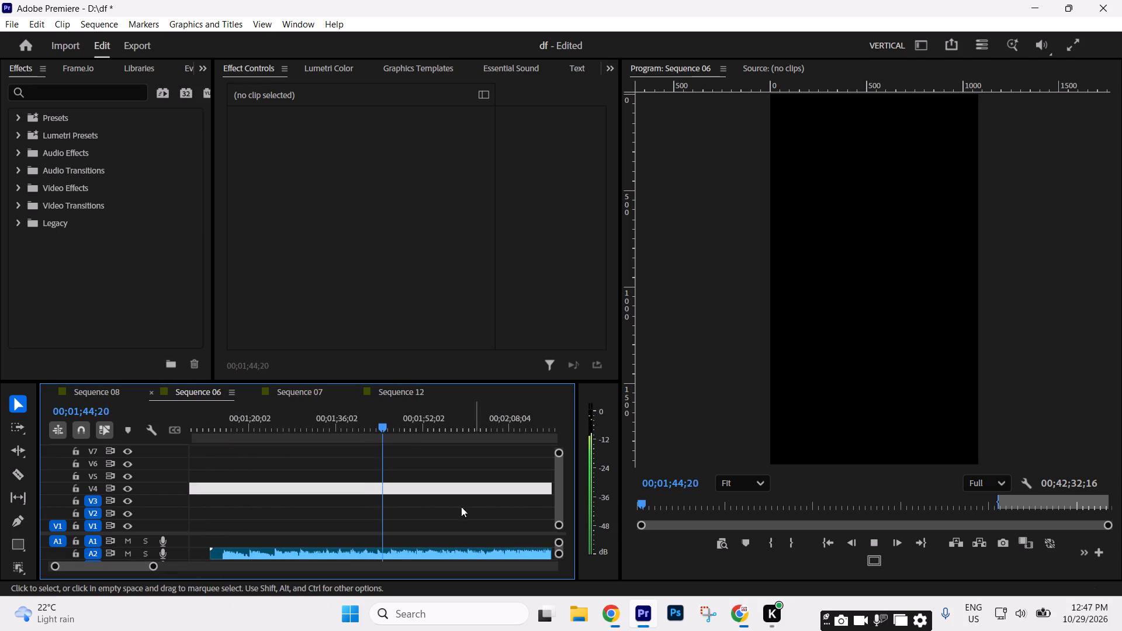
left_click(445, 486)
left_click_drag(154, 566, 282, 555)
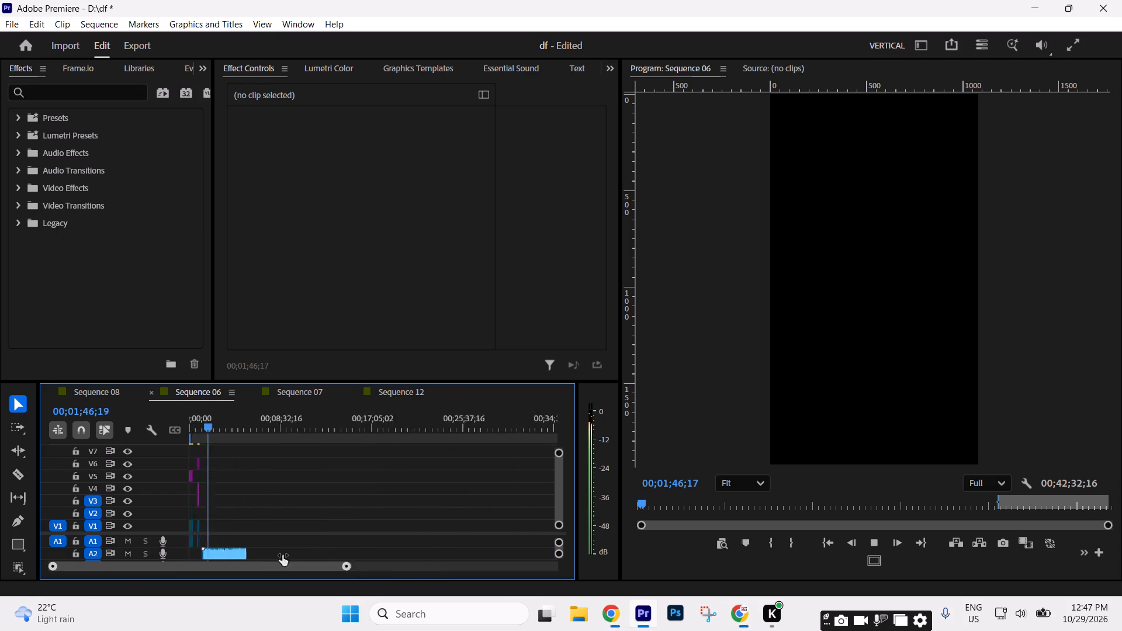
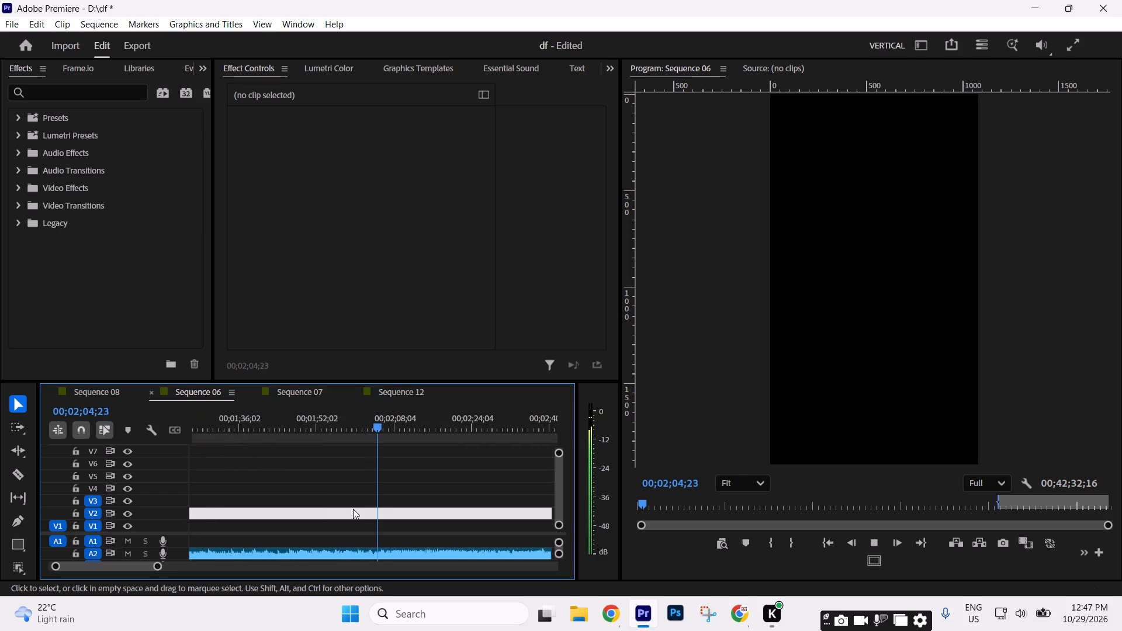
Listen to the Hum-Rukne-Wale music on track A2 from about 00;02;05 to 00;02;48, examining its waveform at different scales.
type("-=-")
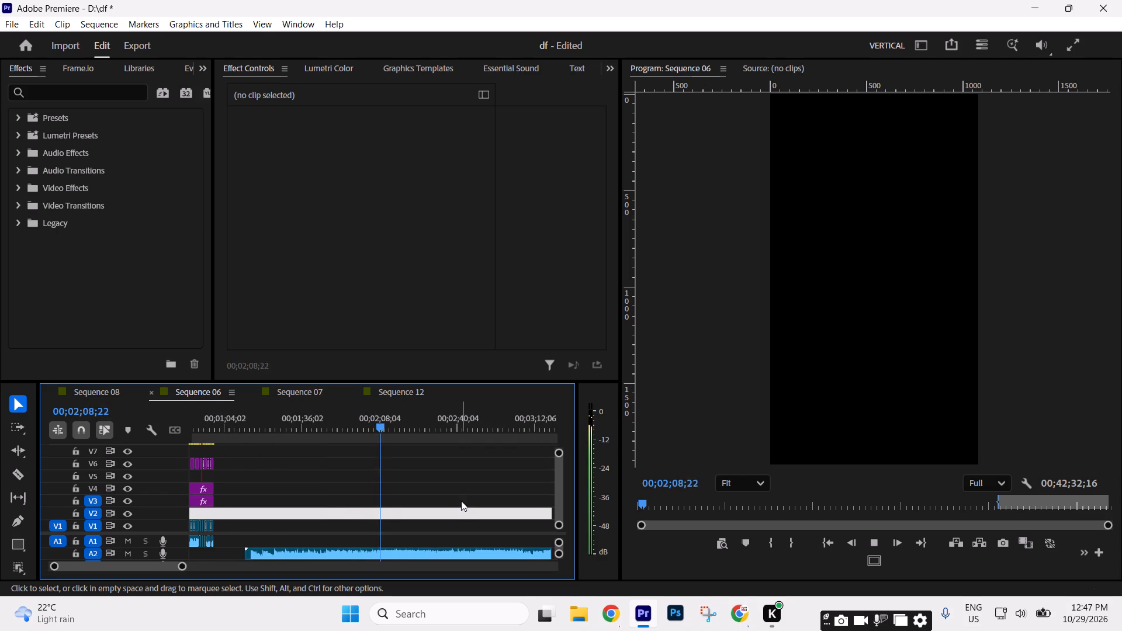
left_click(459, 514)
left_click_drag(179, 565, 310, 568)
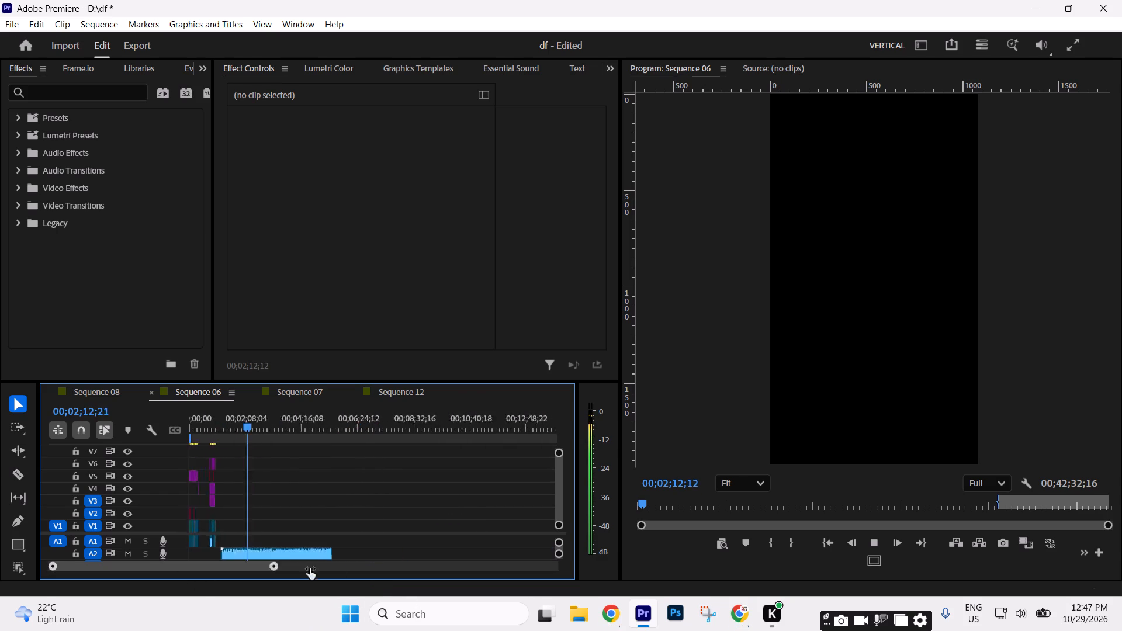
left_click_drag(310, 568, 209, 568)
left_click(458, 505)
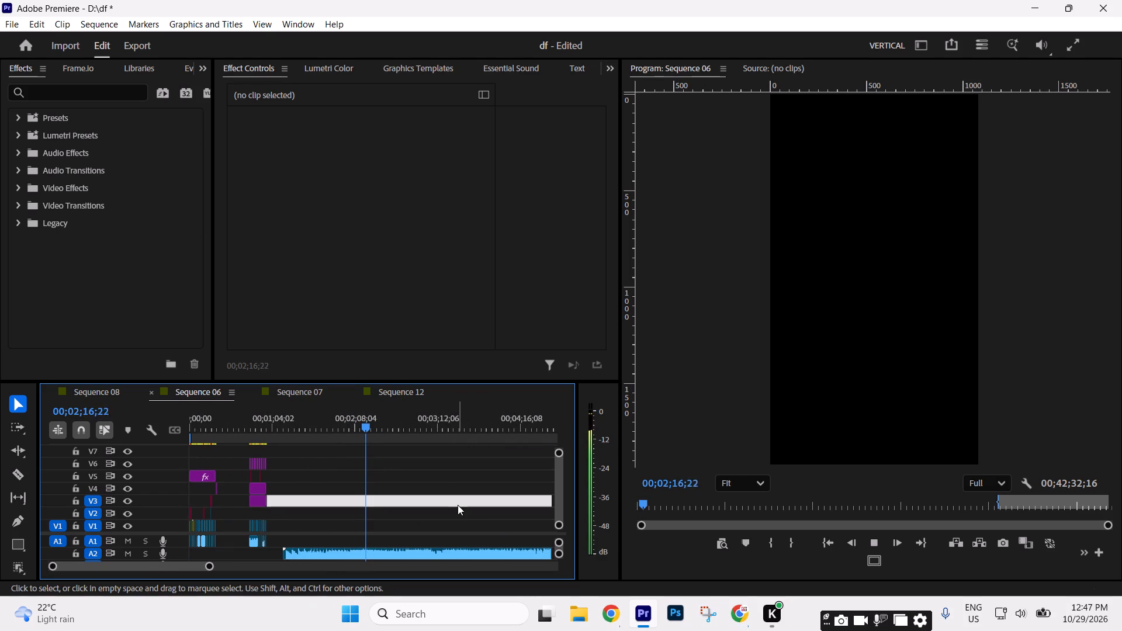
left_click_drag(207, 567, 147, 565)
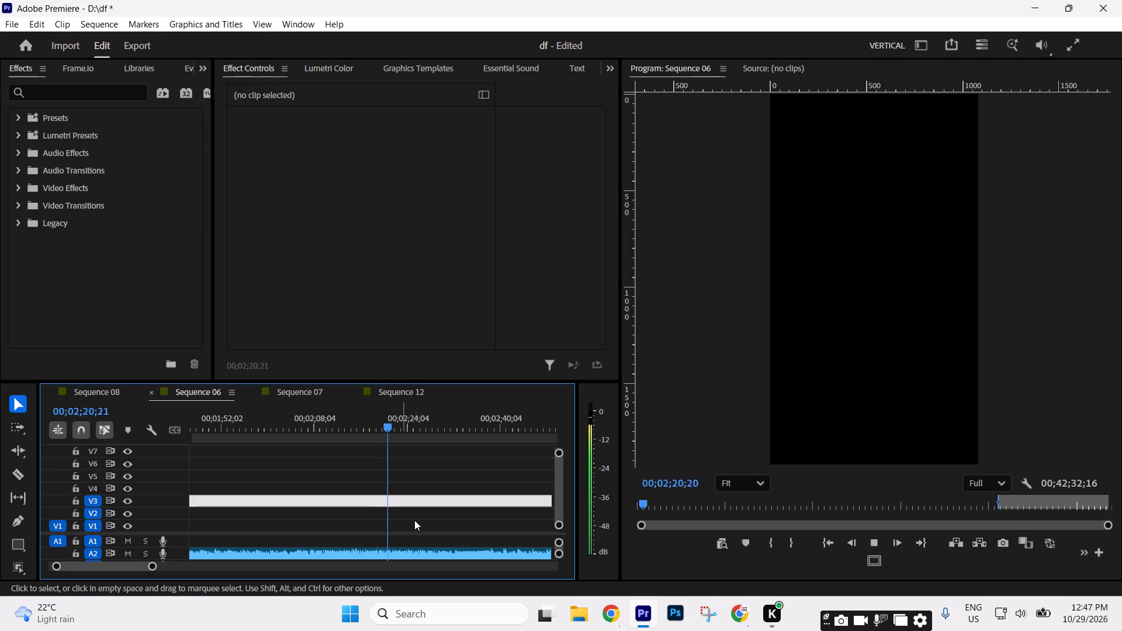
left_click(414, 520)
left_click(437, 521)
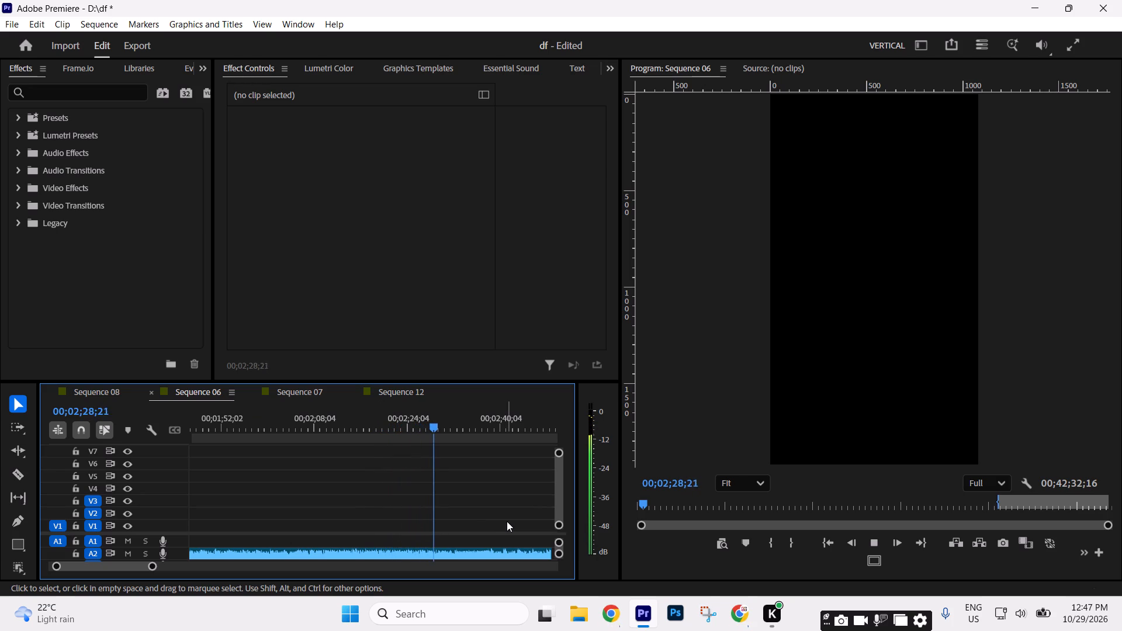
key("space")
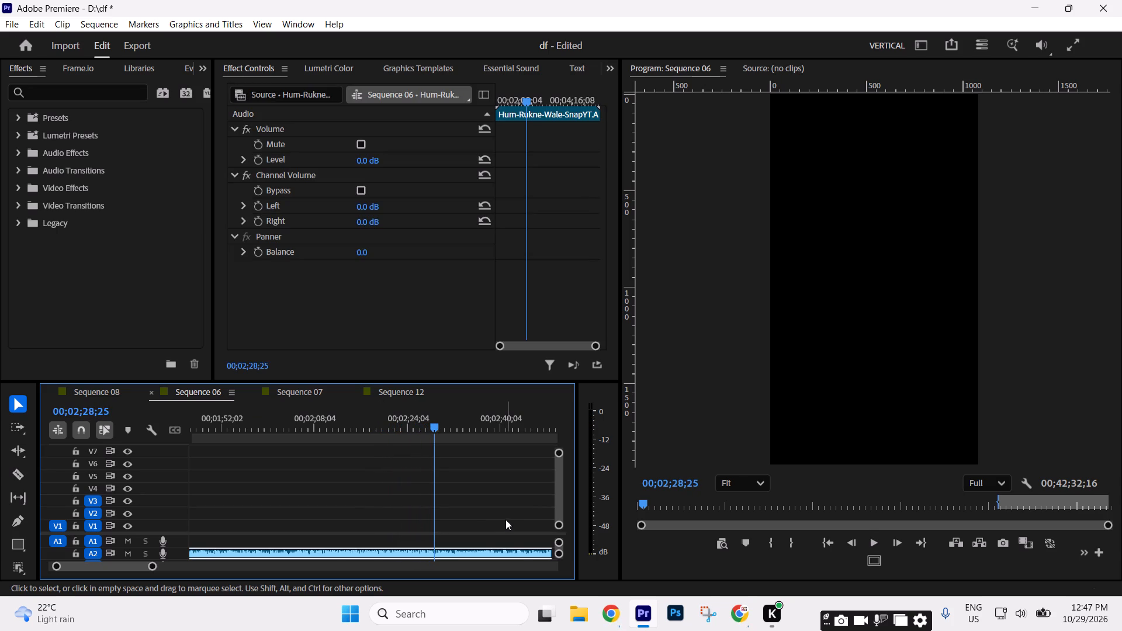
key("space")
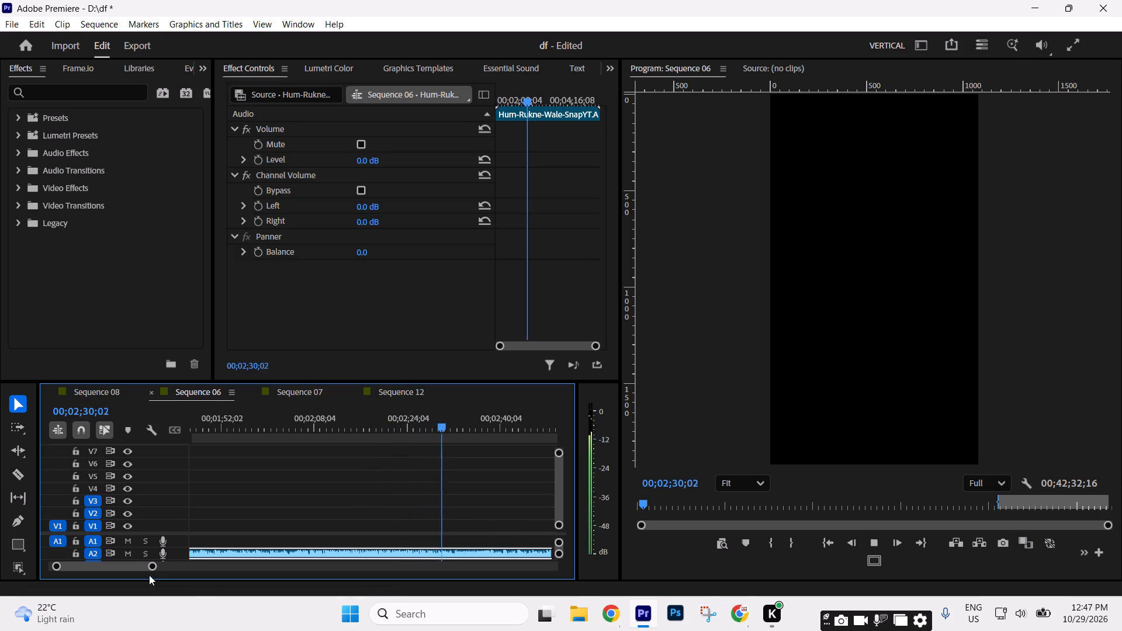
left_click_drag(152, 567, 124, 568)
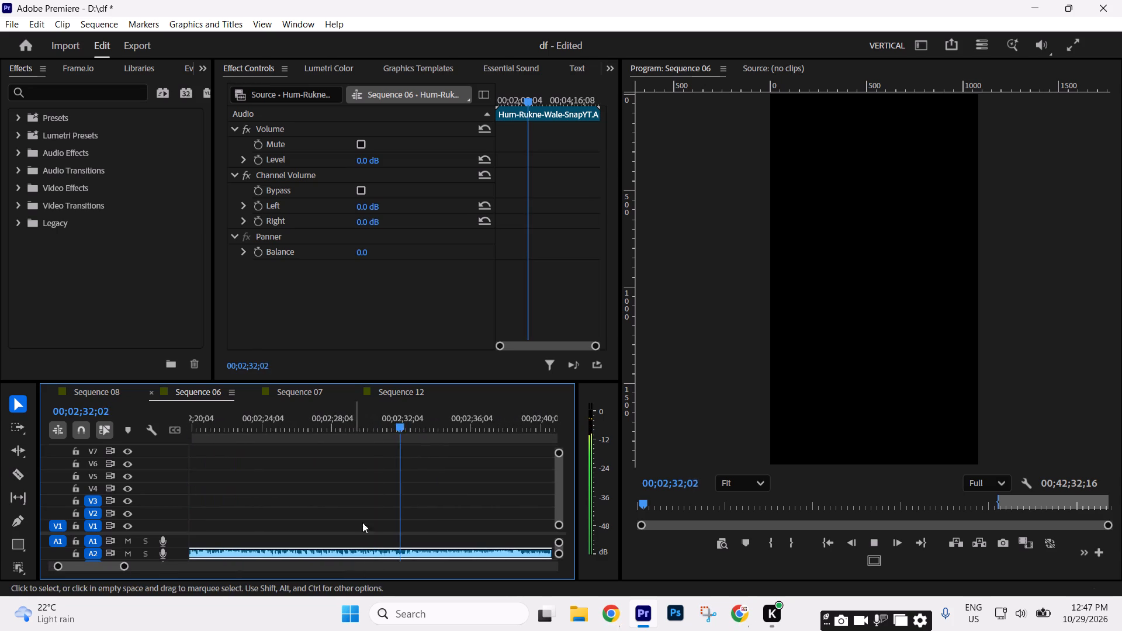
left_click_drag(120, 567, 115, 567)
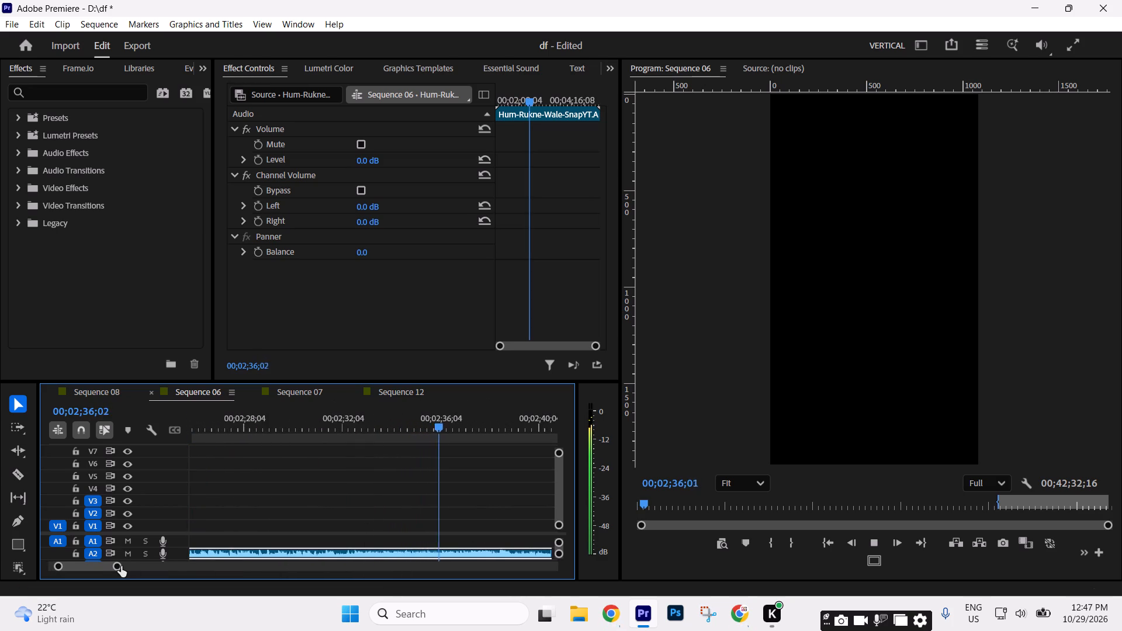
left_click_drag(119, 566, 279, 566)
left_click_drag(269, 571, 215, 570)
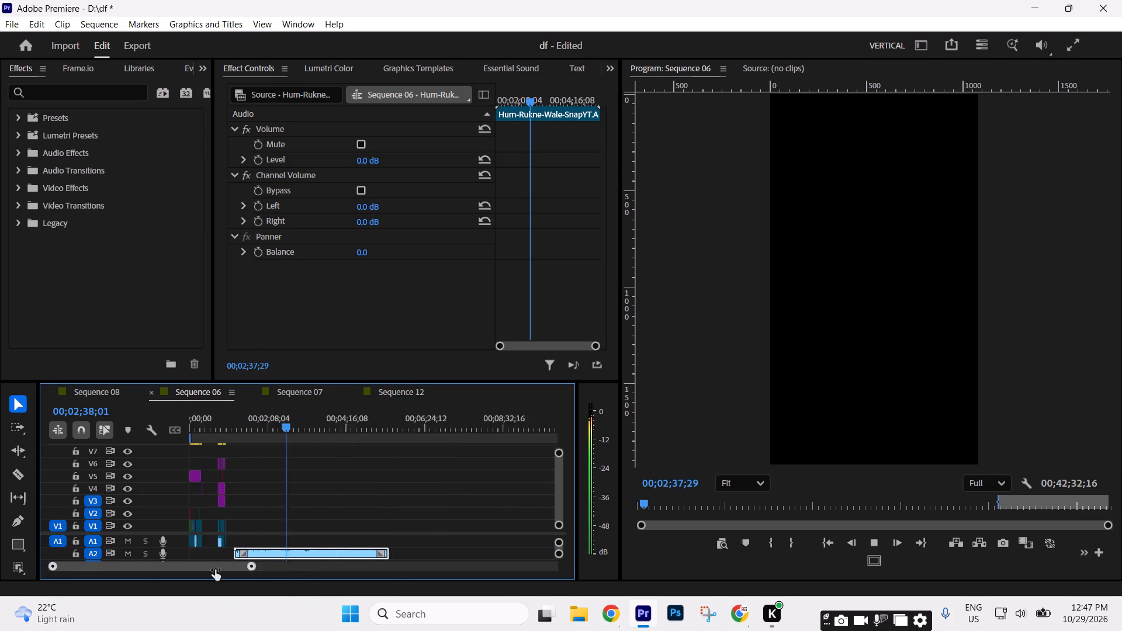
left_click_drag(215, 570, 160, 570)
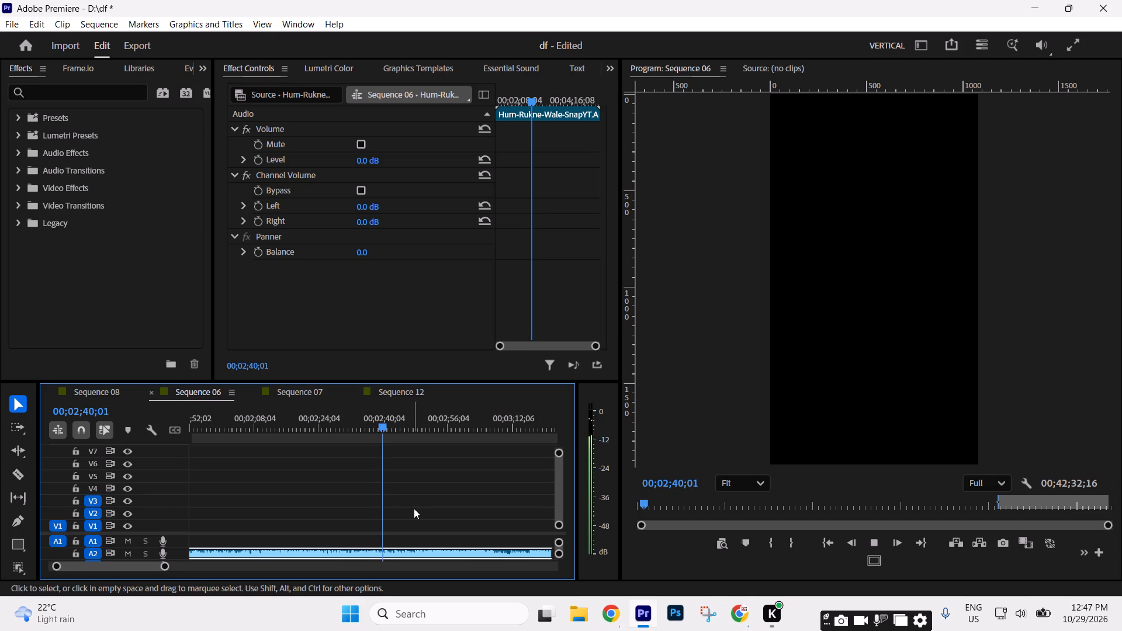
left_click(414, 508)
type("----=")
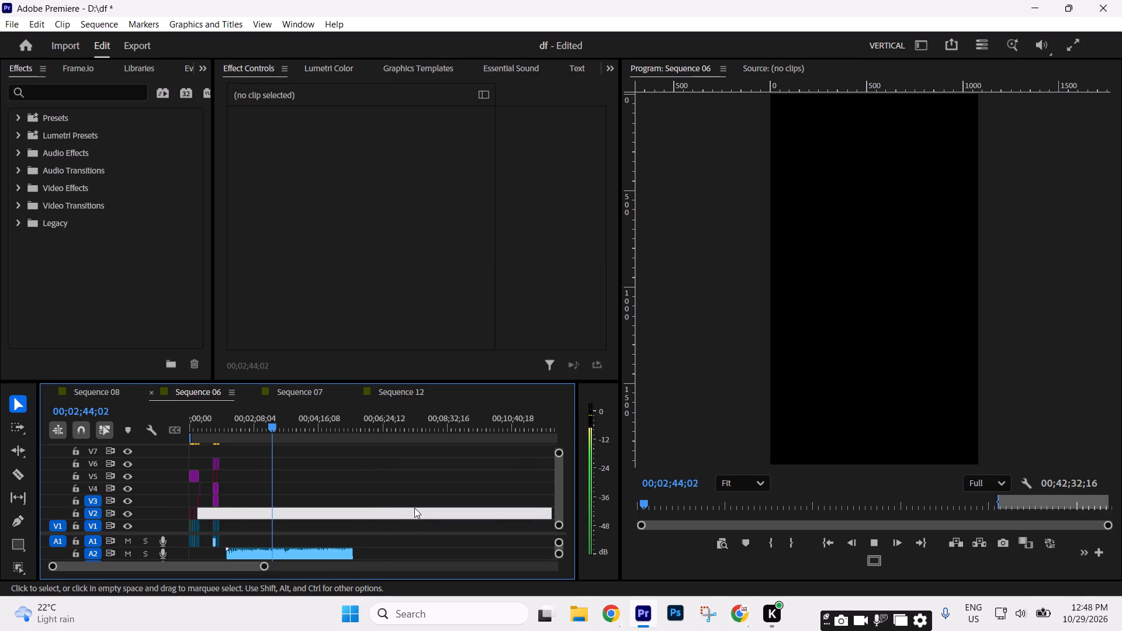
key("equal")
Skip through the Hum-Rukne-Wale music from about 00;02;48 to 00;03;00, listening for a usable passage.
left_click(360, 427)
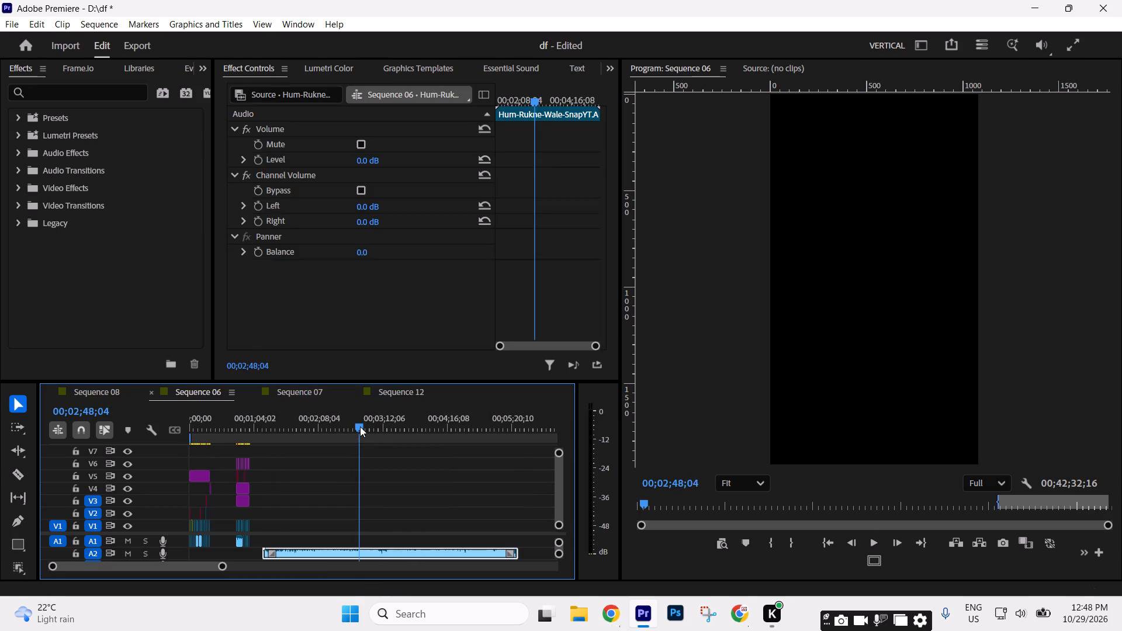
key("space")
left_click_drag(364, 422, 370, 422)
key("space")
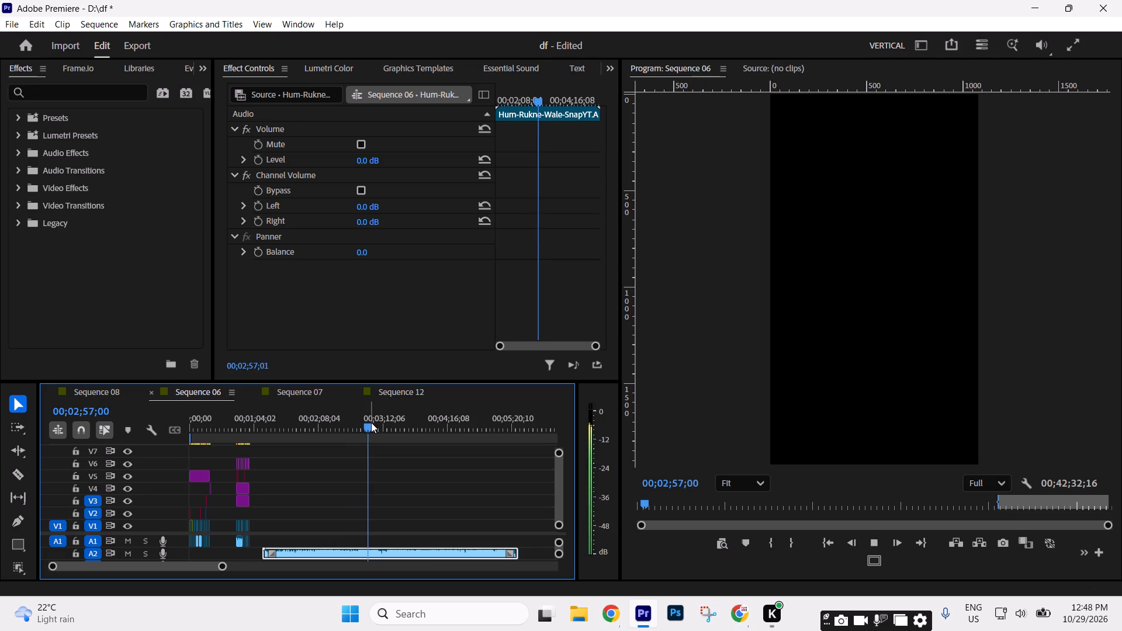
left_click(372, 422)
key("space")
Split the Hum-Rukne-Wale clip on A2 at about 00;02;56, 00;02;59 and 00;03;12, listening between the cuts.
type("===")
key("minus")
left_click_drag(370, 421, 348, 424)
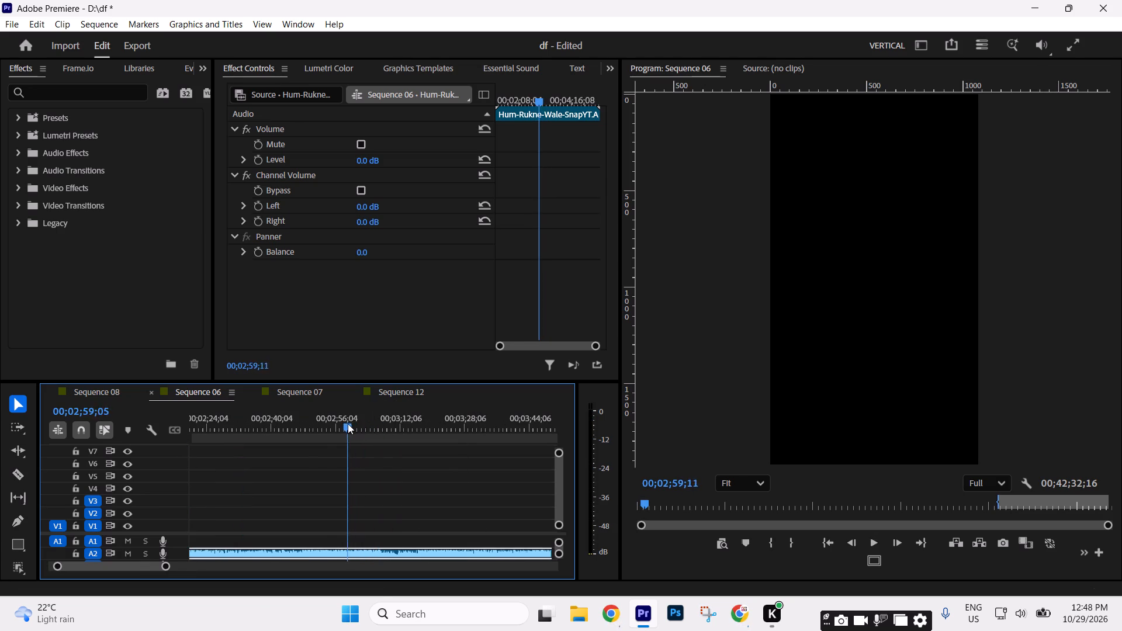
left_click_drag(348, 424, 337, 427)
key("c")
left_click(335, 549)
key("v")
key("space")
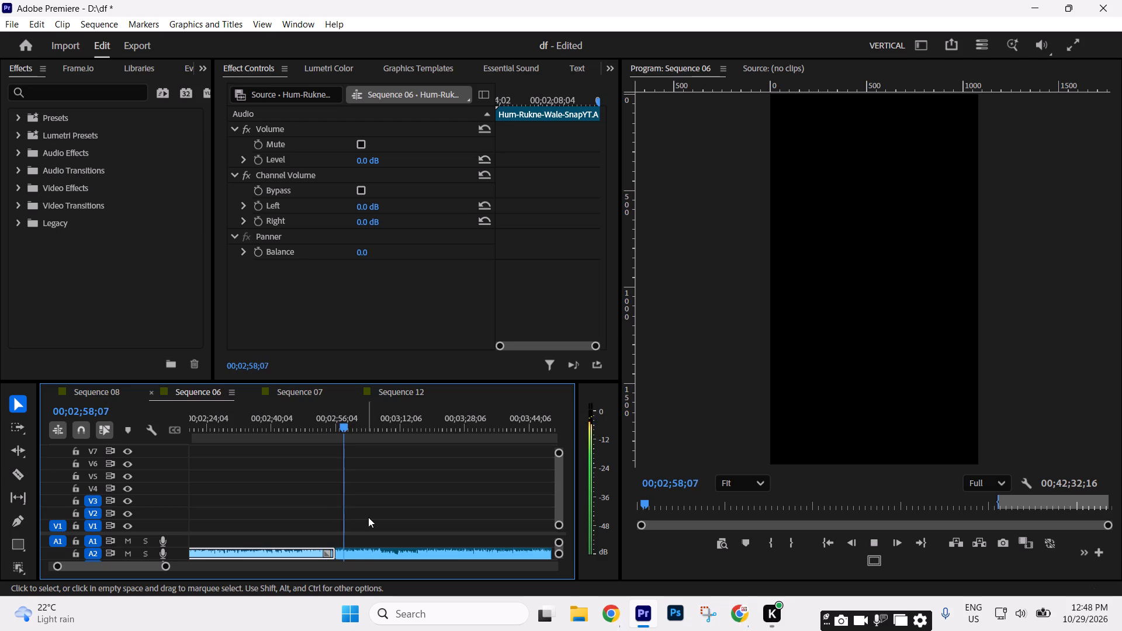
key("c")
left_click(344, 552)
key("v")
key("space")
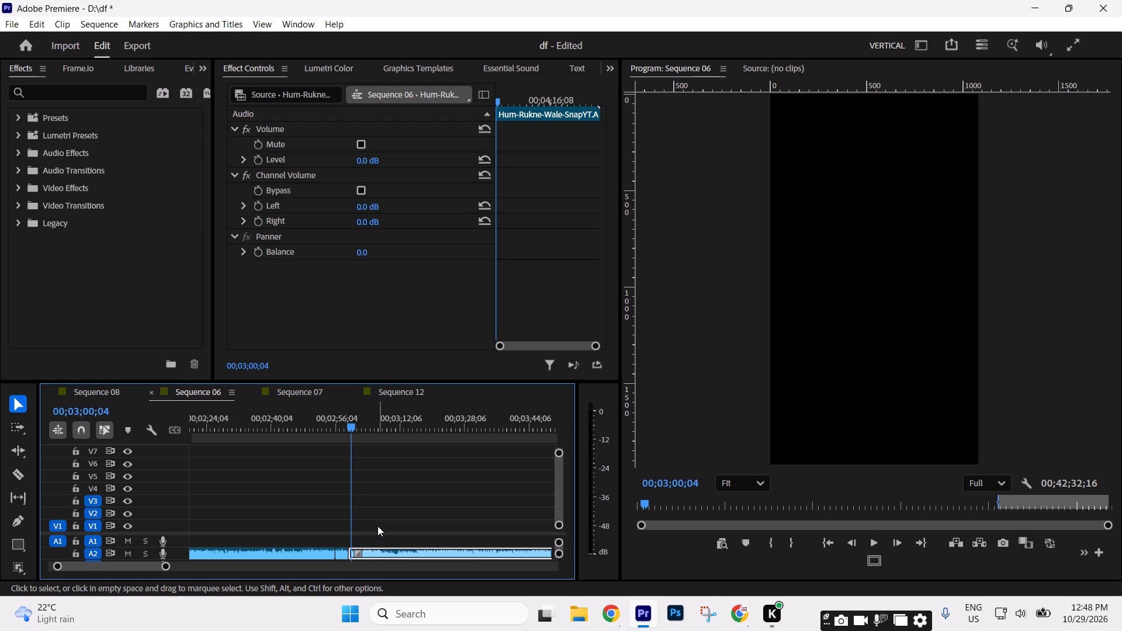
key("c")
left_click(400, 556)
key("v")
Cut the music segment between about 00;02;59 and 00;03;12 from A2 and insert-paste it at 00;01;08;04.
left_click_drag(375, 518, 347, 568)
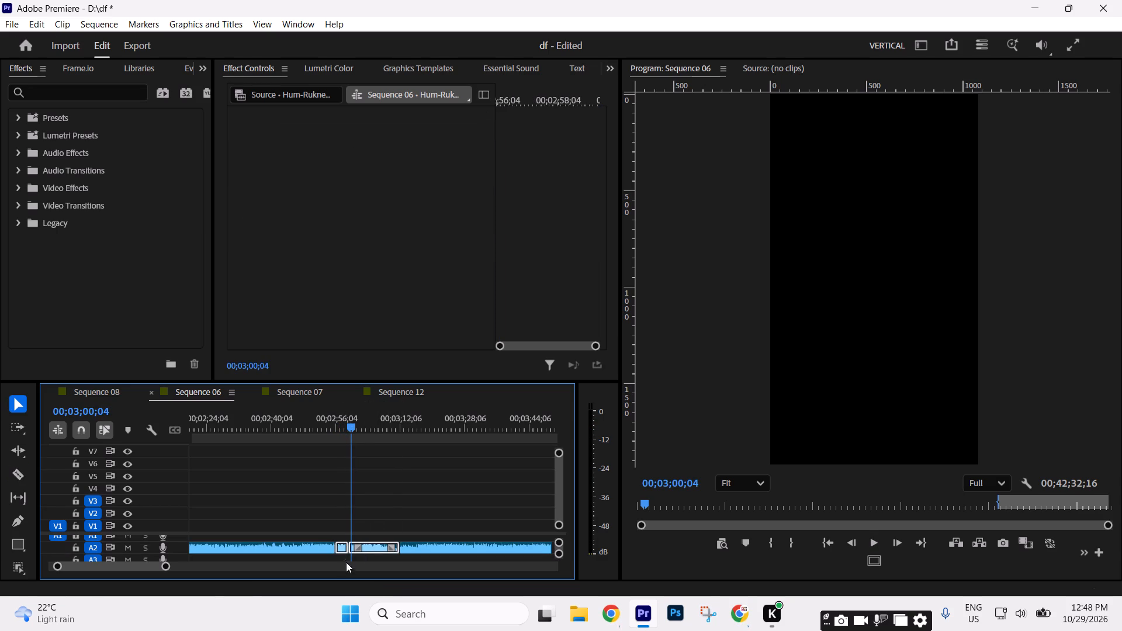
left_click_drag(376, 505, 372, 550)
key("ctrl+x")
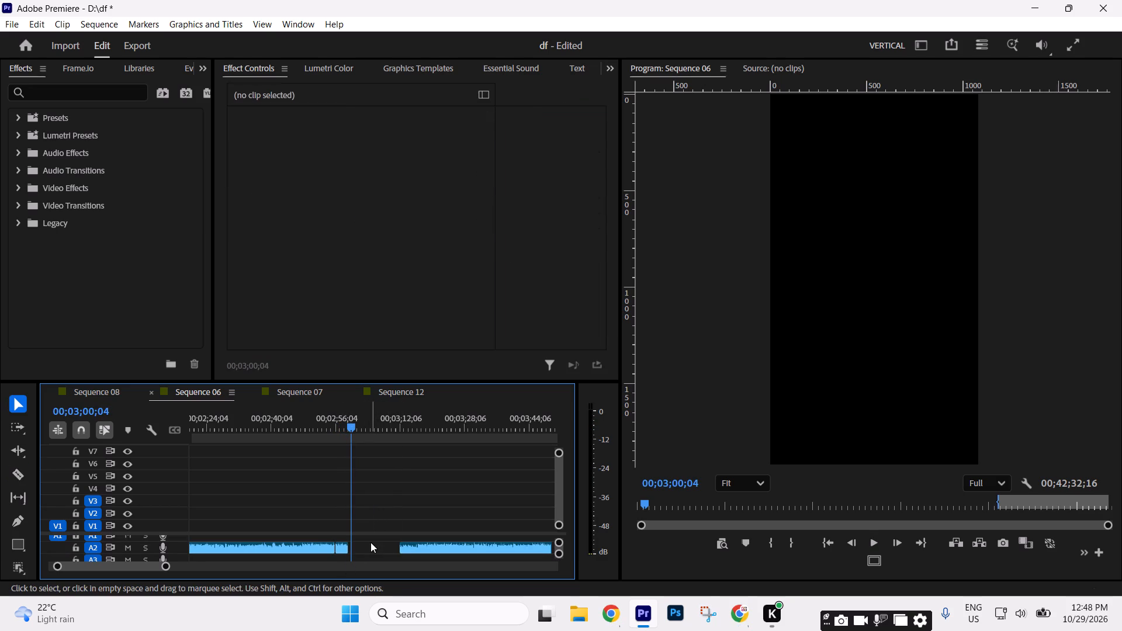
key("minus")
key("minus")
key("minus")
left_click(227, 424)
key("equal")
key("equal")
key("equal")
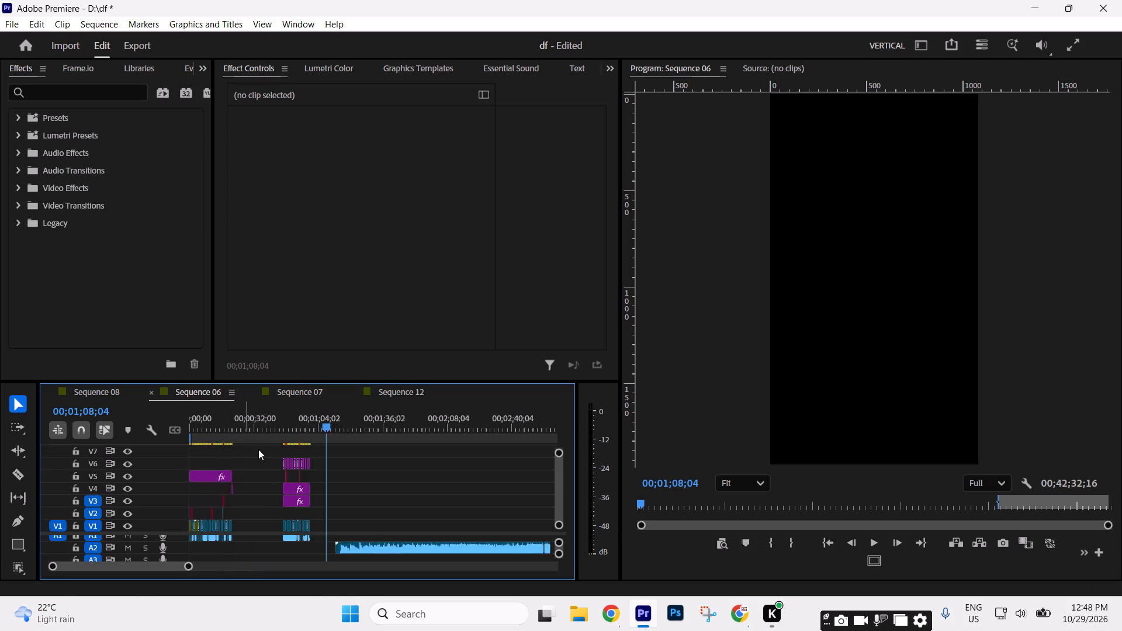
key("shift+v")
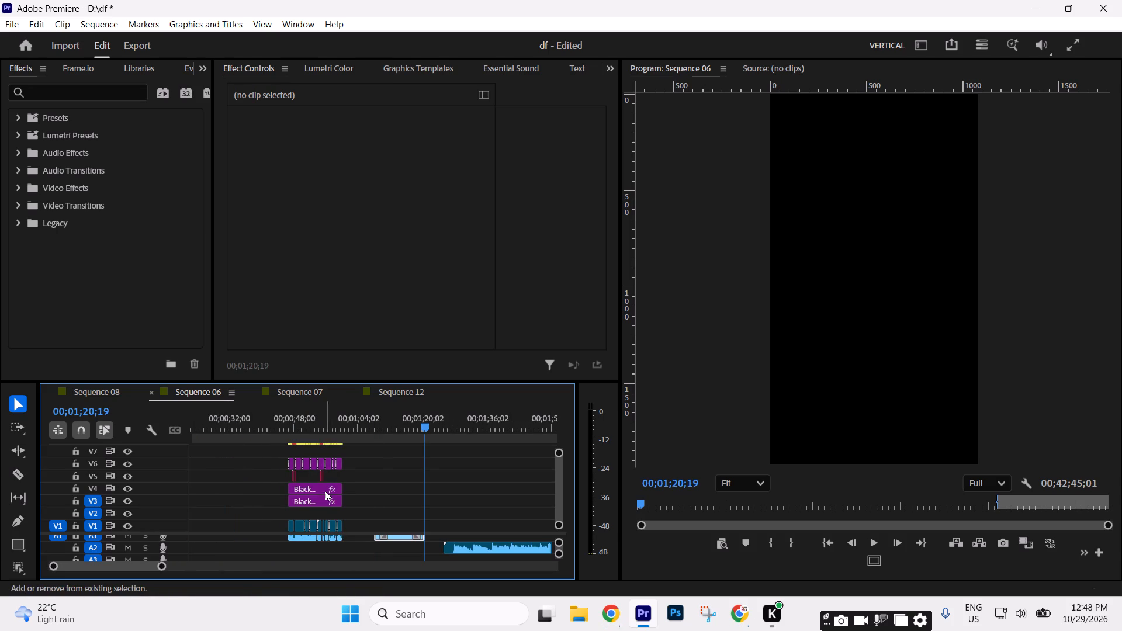
Move the pasted music segment onto track A2 beneath the second edited section, starting at about 00;00;49.
left_click(362, 504)
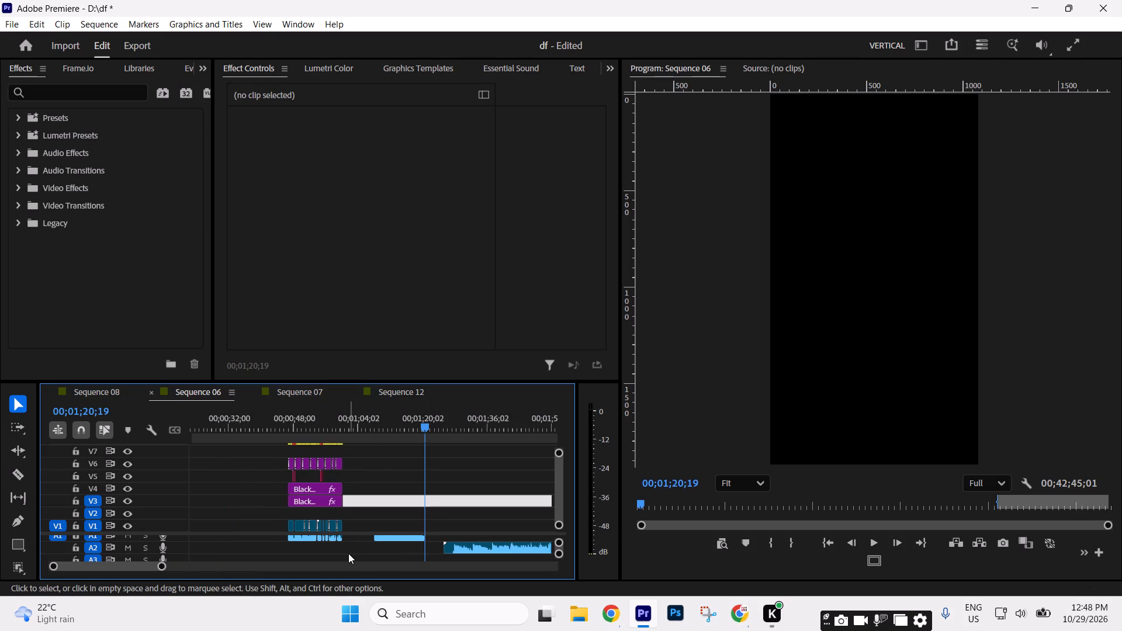
left_click_drag(348, 553, 359, 520)
left_click_drag(395, 544, 316, 555)
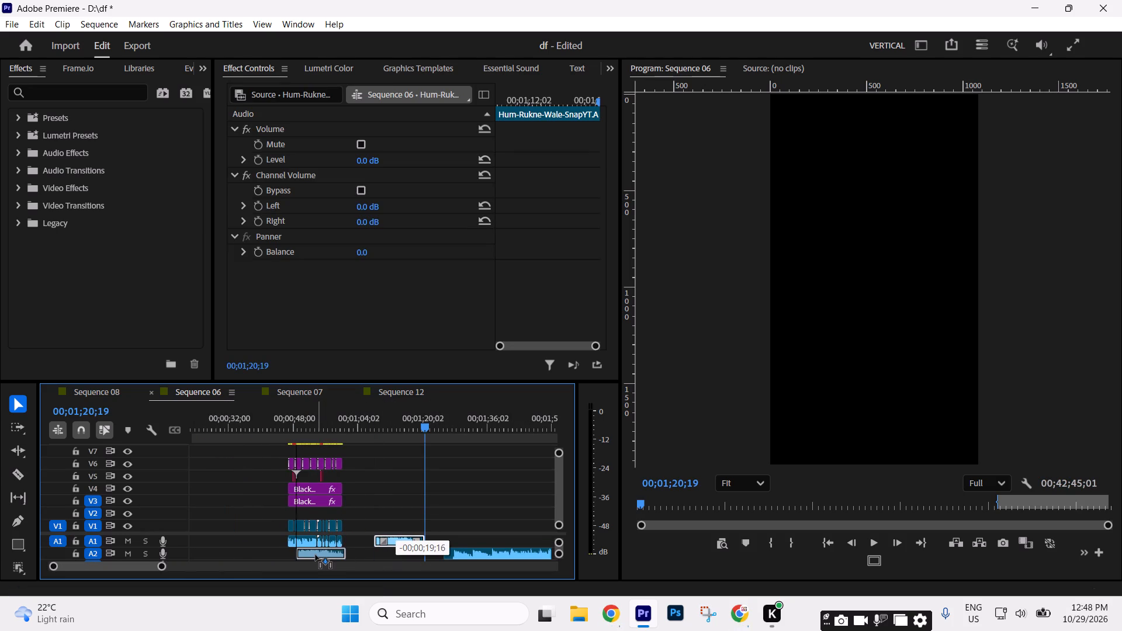
left_click_drag(316, 555, 318, 554)
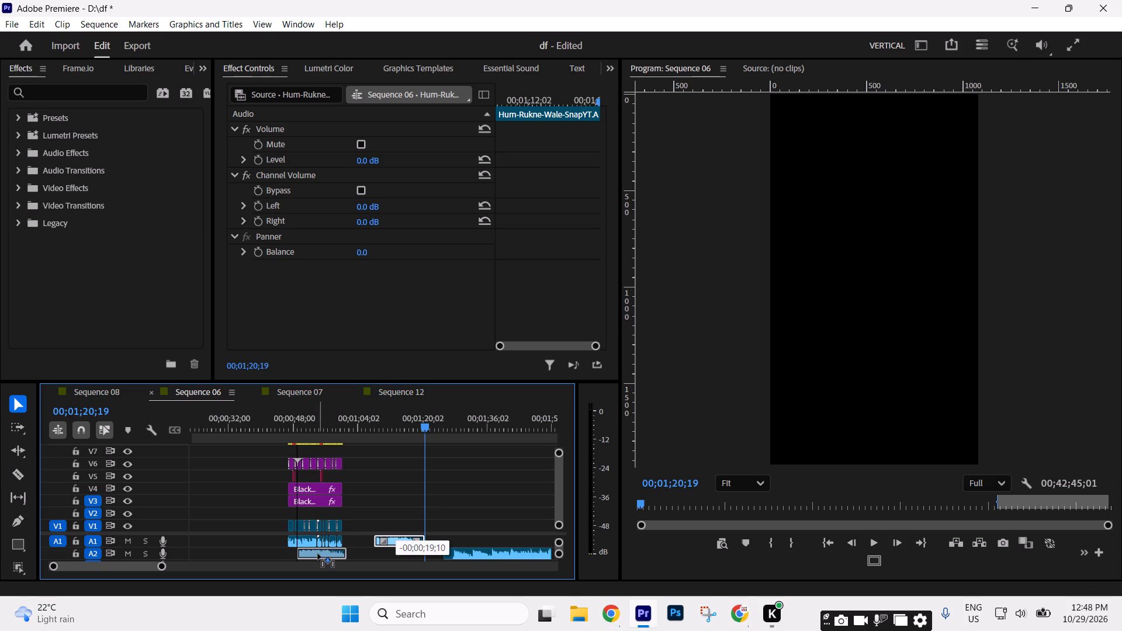
left_click_drag(318, 554, 319, 554)
Play the edited section from about 00;00;47 to check how the music sits under the voice.
key("space")
left_click(293, 421)
key("space")
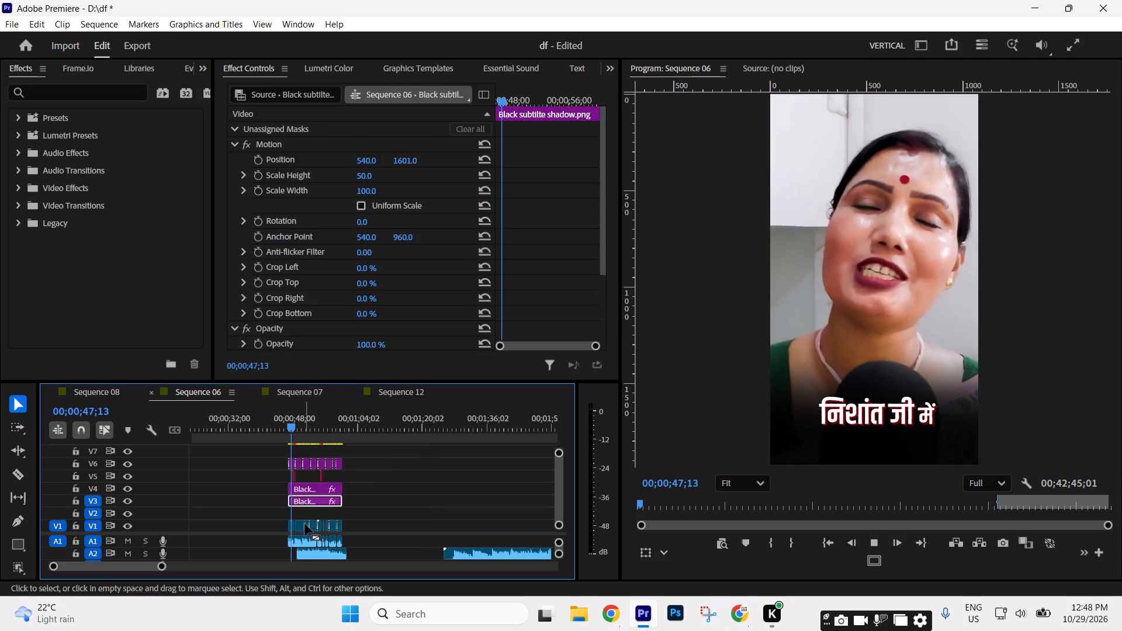
left_click_drag(160, 564, 132, 564)
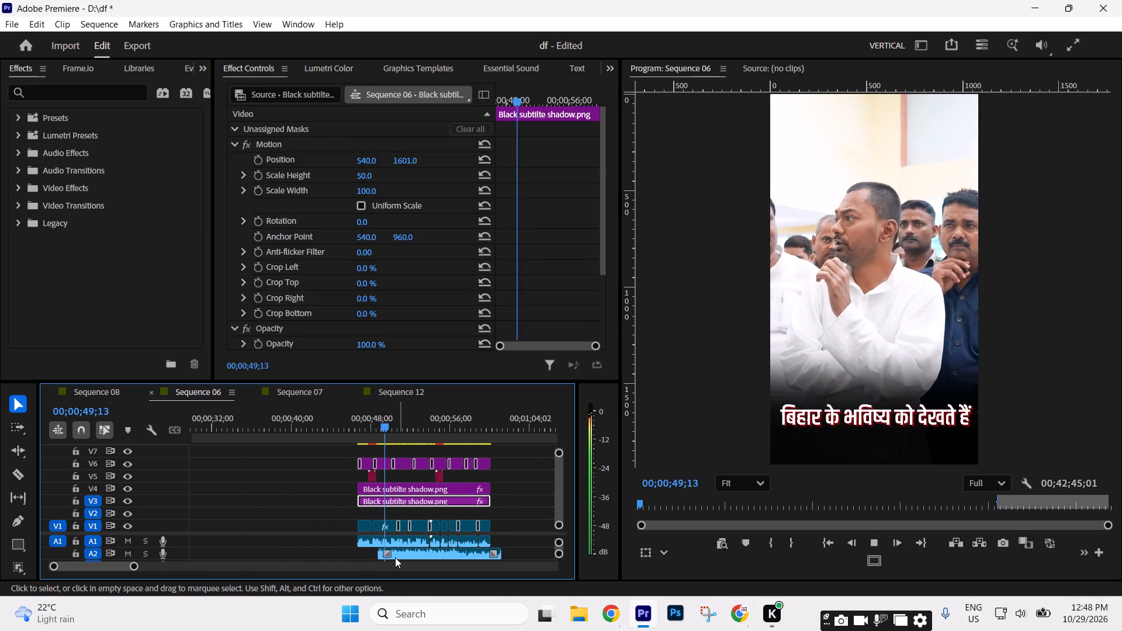
key("space")
Enlarge the audio tracks and lower the A2 music segment's volume level to -10.3 dB.
left_click_drag(157, 535, 161, 503)
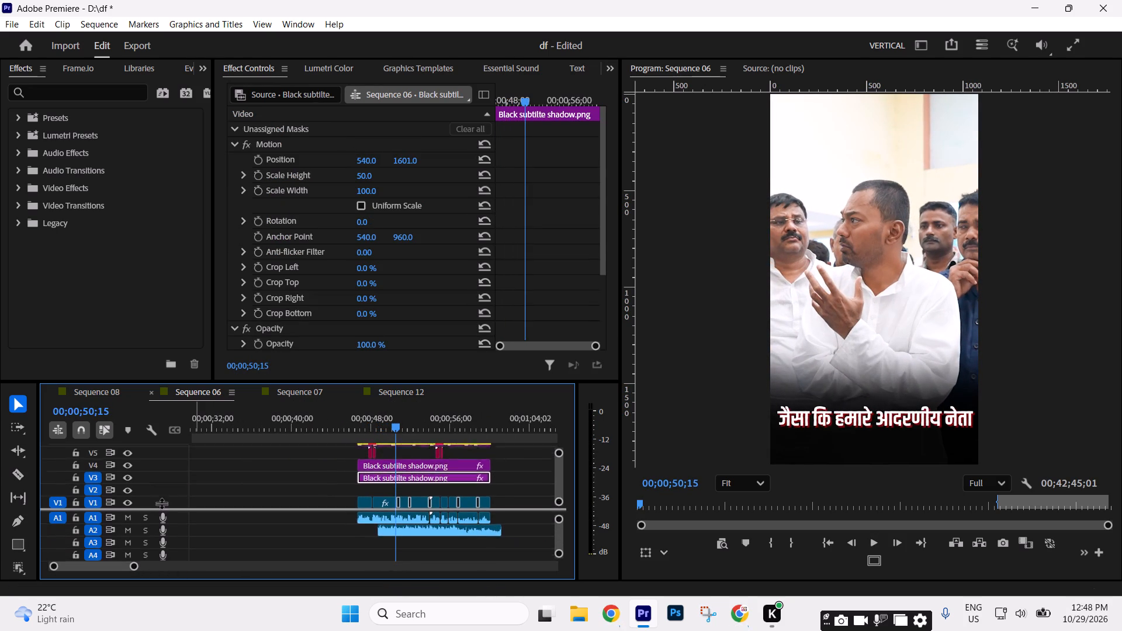
left_click_drag(161, 503, 162, 481)
left_click_drag(556, 553, 557, 547)
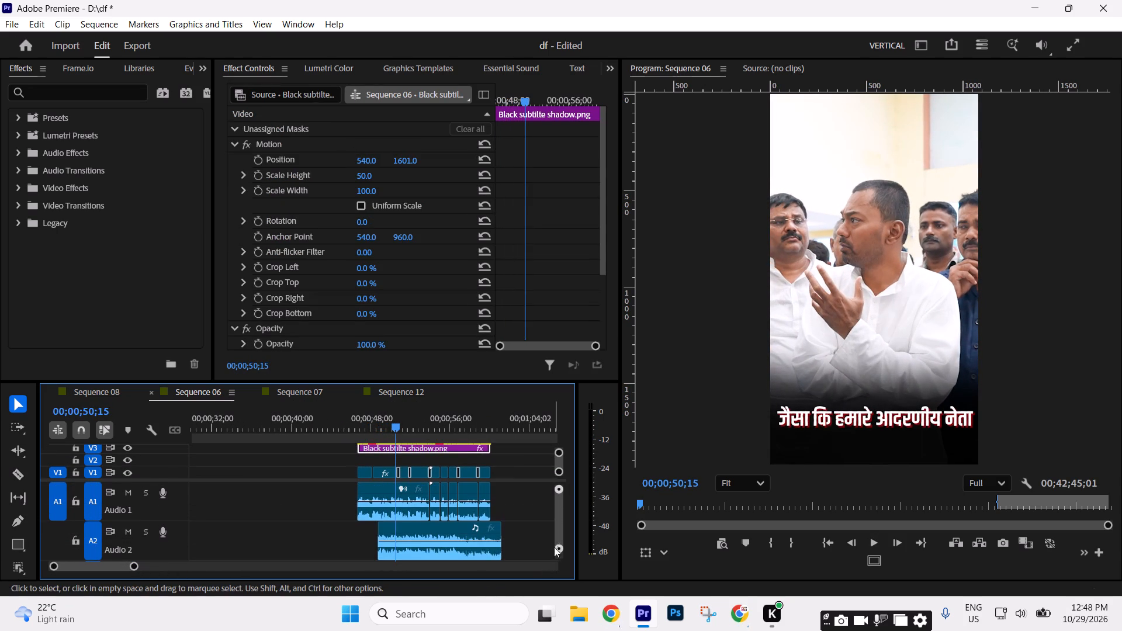
left_click_drag(428, 545, 420, 546)
Align the A2 music segment's start with the edited section at about 00;00;47 and extend its end to about 00;01;05.
key("space")
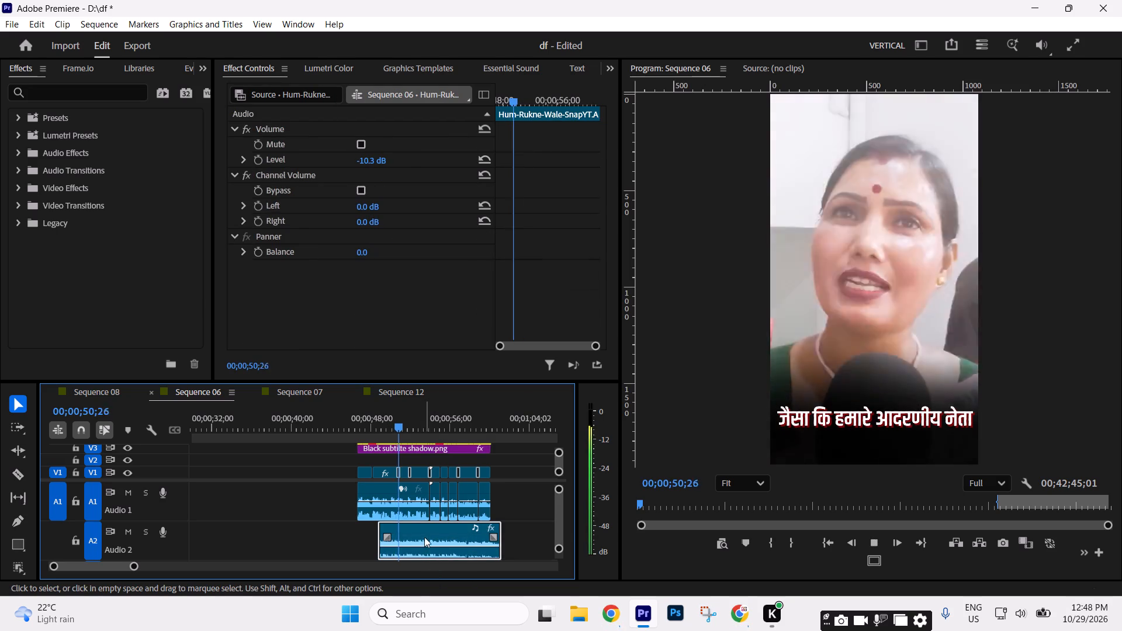
left_click_drag(426, 536, 406, 533)
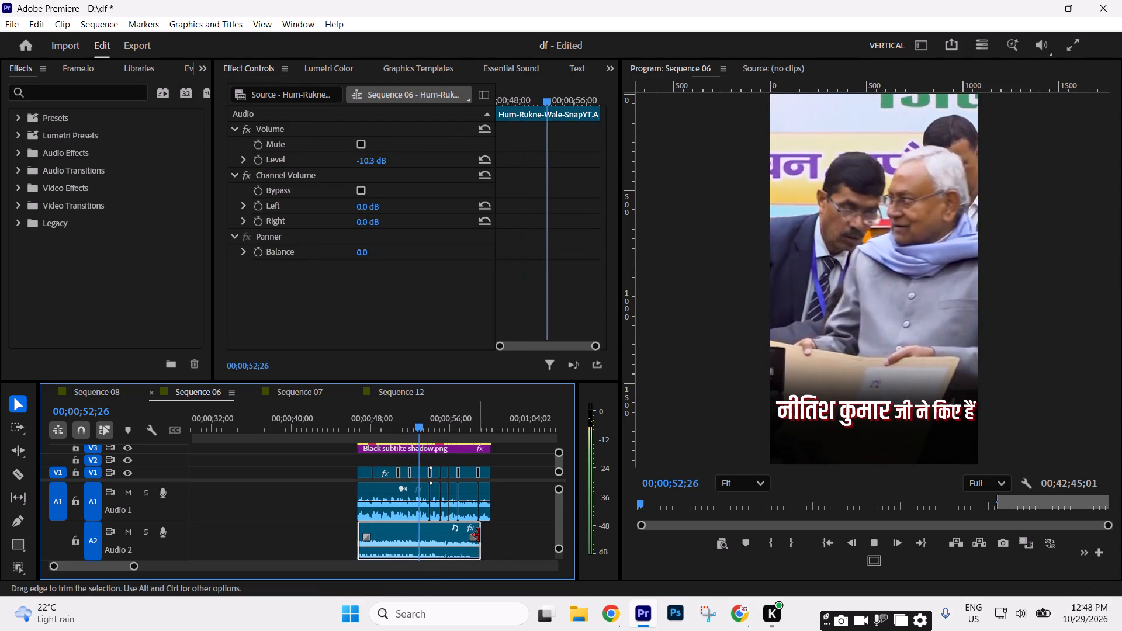
left_click_drag(479, 535, 533, 535)
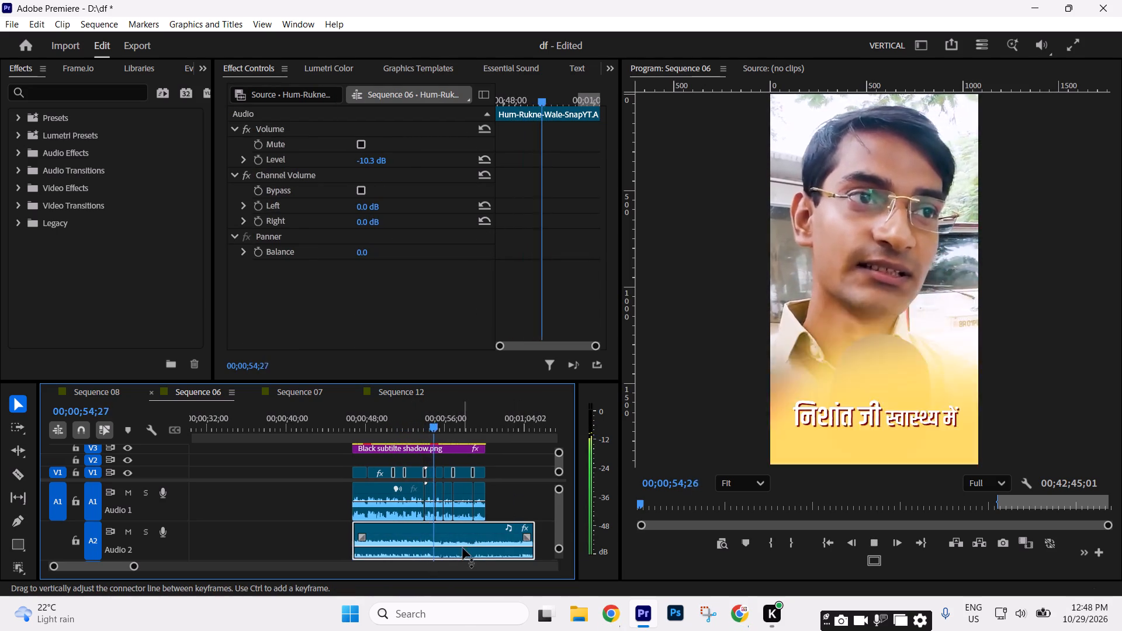
Lower the A2 music segment's volume level further to about -12.1 dB.
left_click(463, 547)
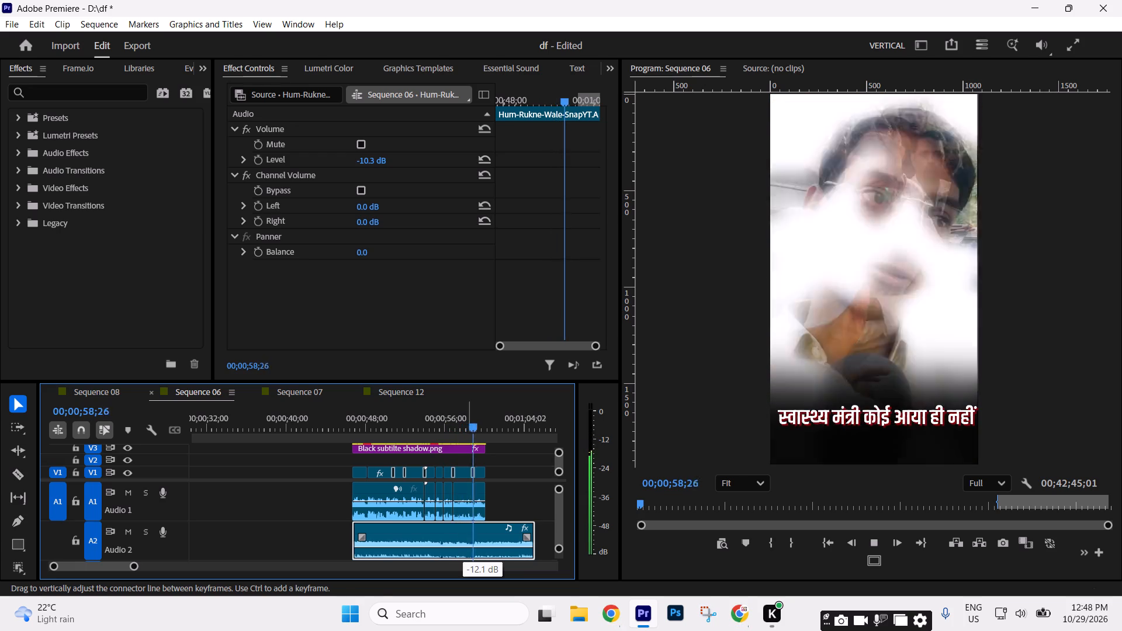
Play the edited section from about 00;00;51 to judge the balance between the voice and the music.
left_click(397, 417)
key("space")
left_click(525, 493)
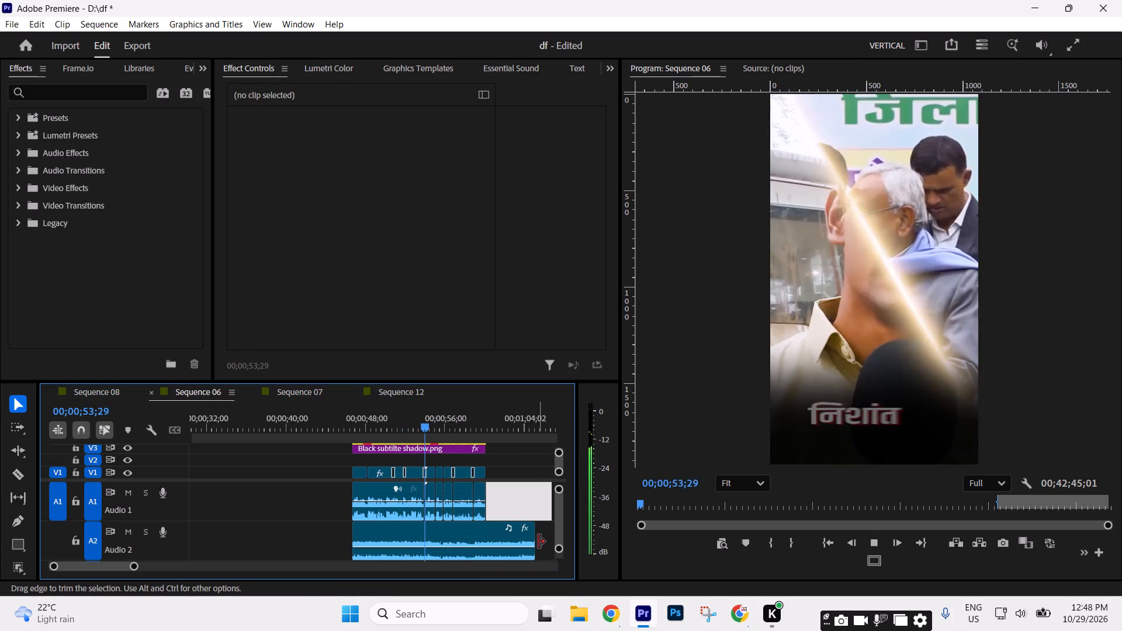
key("space")
key("space")
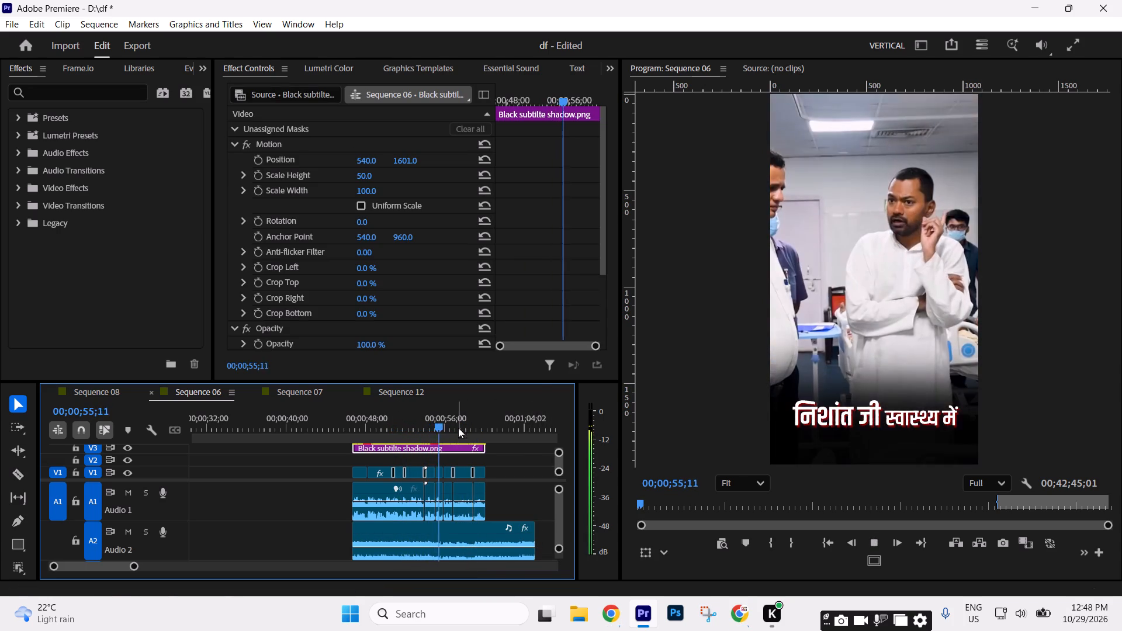
left_click_drag(432, 432, 418, 438)
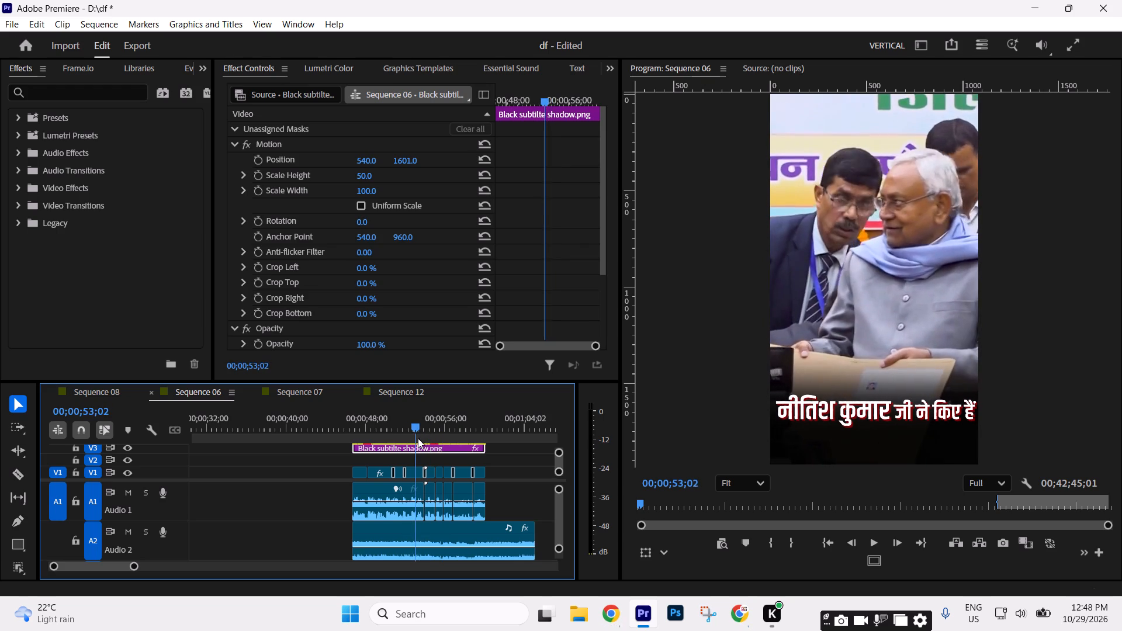
Trim the end of the A2 music segment back to 00;00;54;01.
left_click_drag(418, 438, 427, 442)
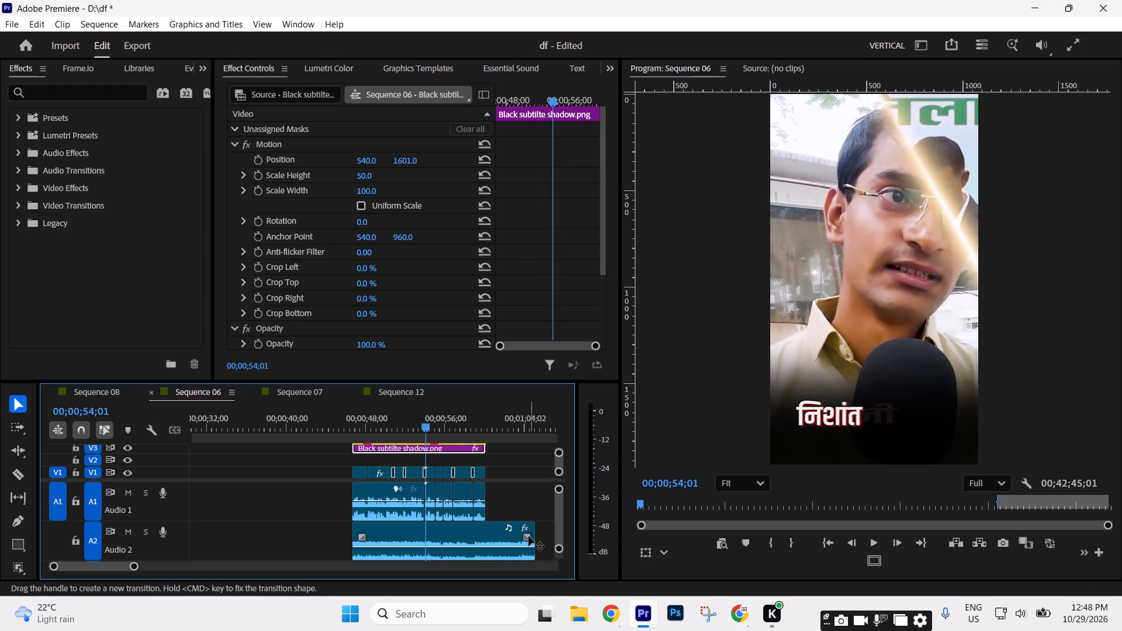
left_click_drag(534, 533, 425, 517)
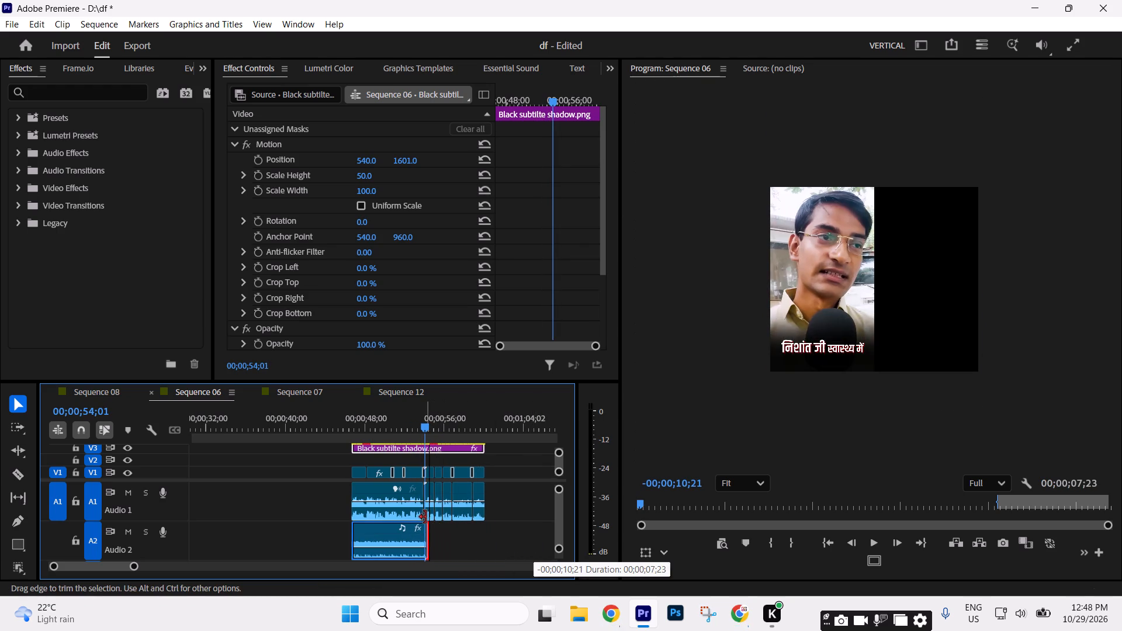
left_click_drag(425, 517, 424, 517)
Duplicate the trimmed A2 music segment and place the copy on A3, starting at 00;00;54;01 where the original ends.
left_click_drag(372, 539, 463, 533)
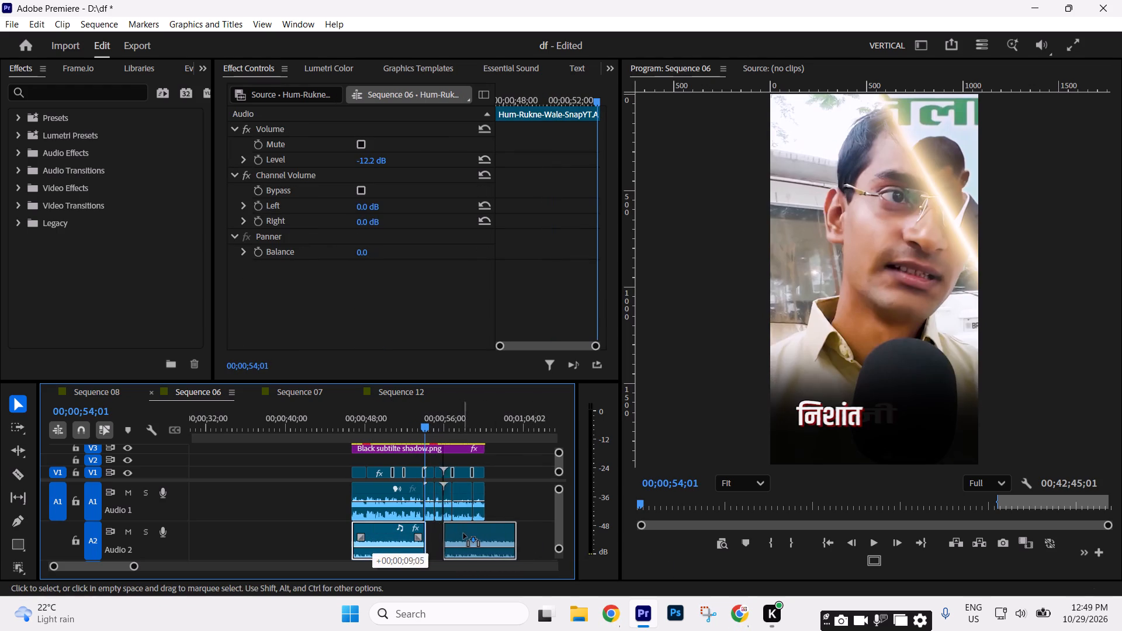
left_click_drag(463, 533, 469, 533)
left_click_drag(493, 531, 491, 548)
left_click_drag(559, 549, 560, 563)
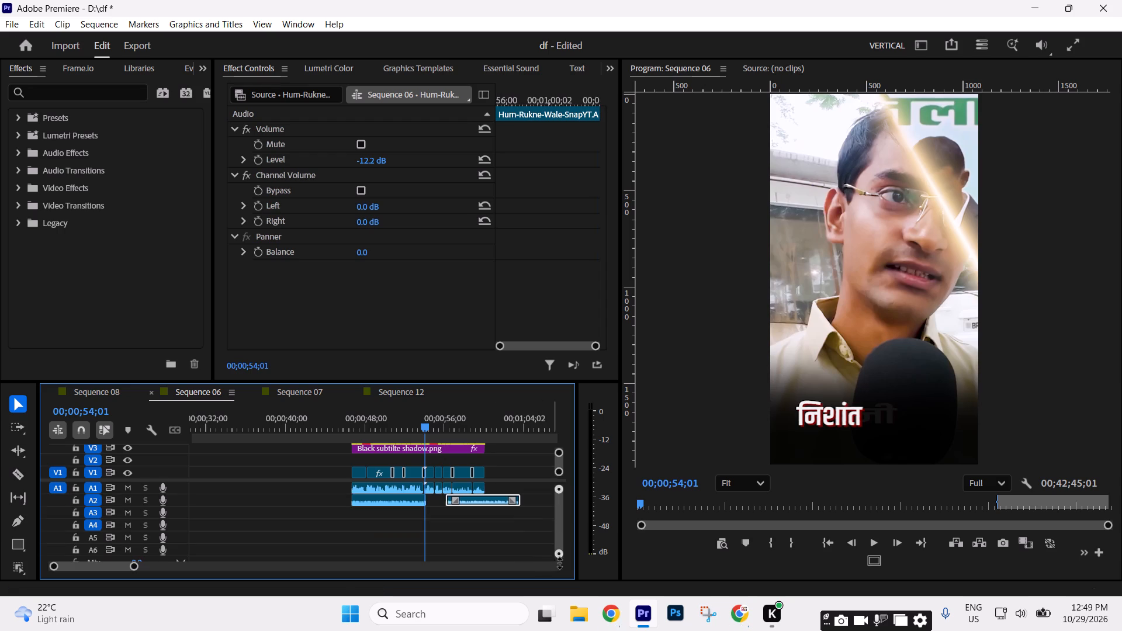
left_click_drag(560, 563, 560, 564)
left_click_drag(478, 504, 478, 512)
left_click_drag(483, 514, 463, 512)
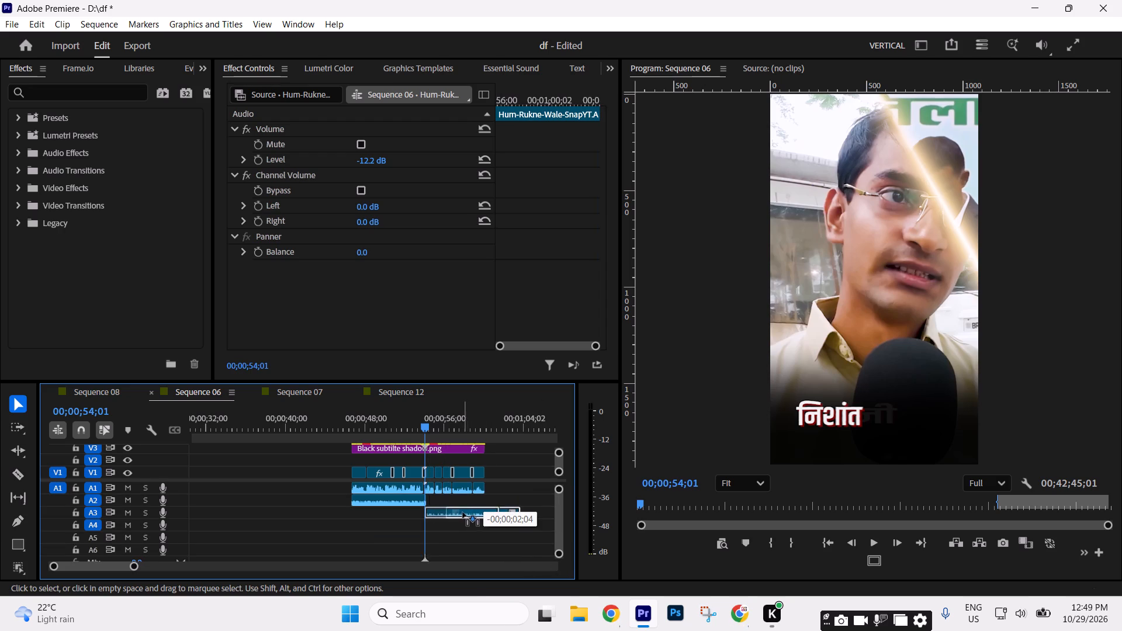
left_click_drag(463, 512, 461, 512)
Play from 00;00;54;01 to judge the copied A3 music against the voice, with the audio tracks enlarged.
key("space")
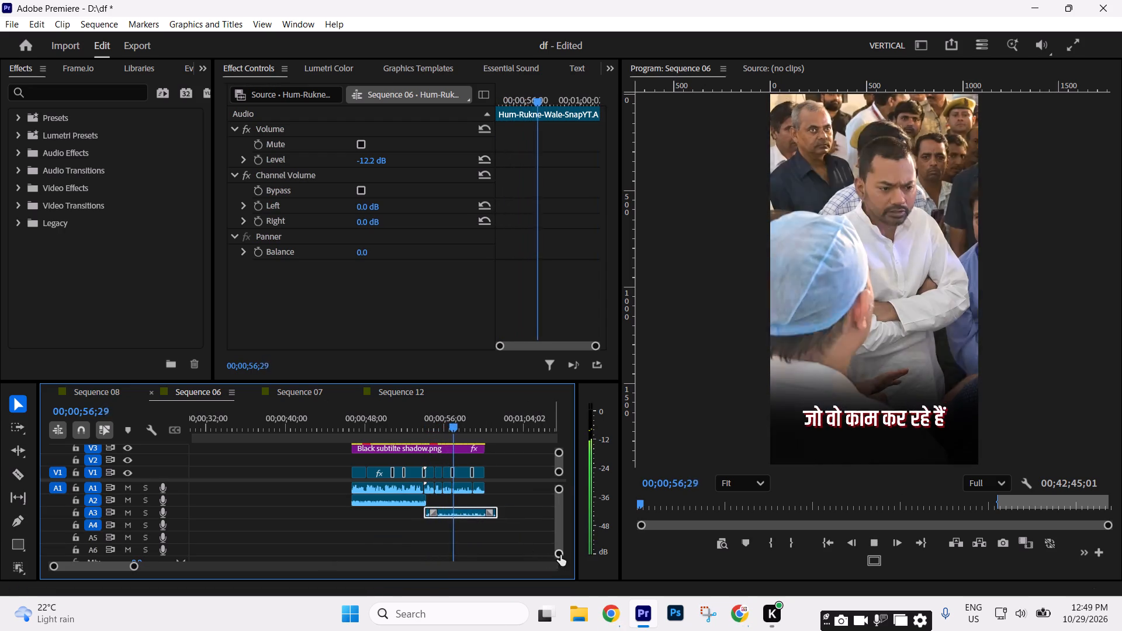
left_click(560, 555)
left_click(453, 552)
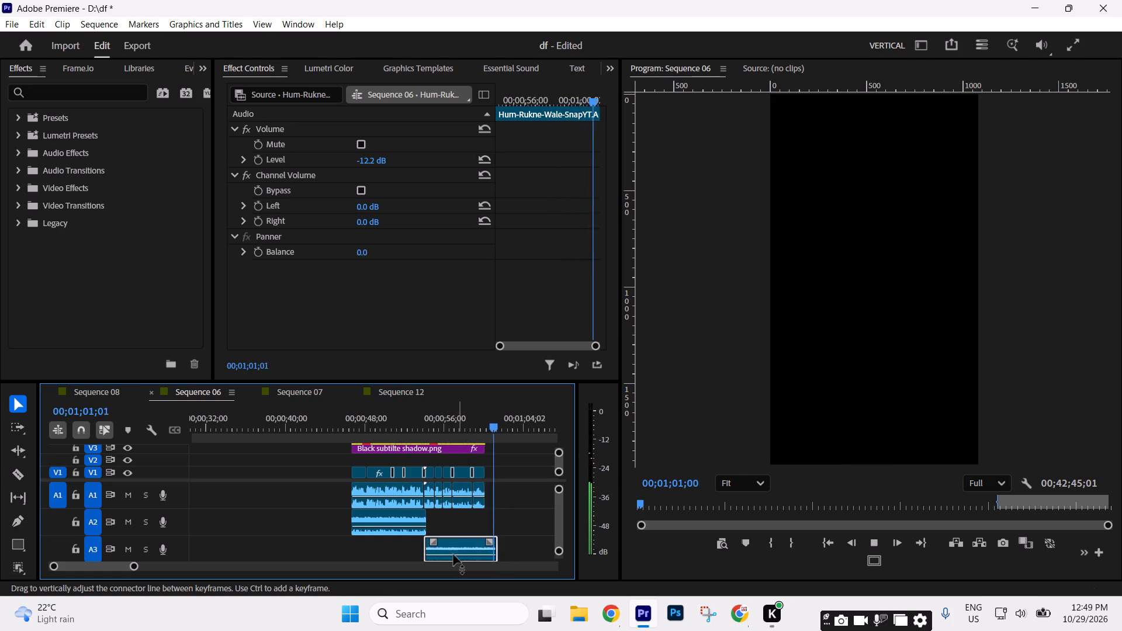
Undo the last timeline change and select the A2 music segment.
left_click(379, 519)
key("ctrl+z")
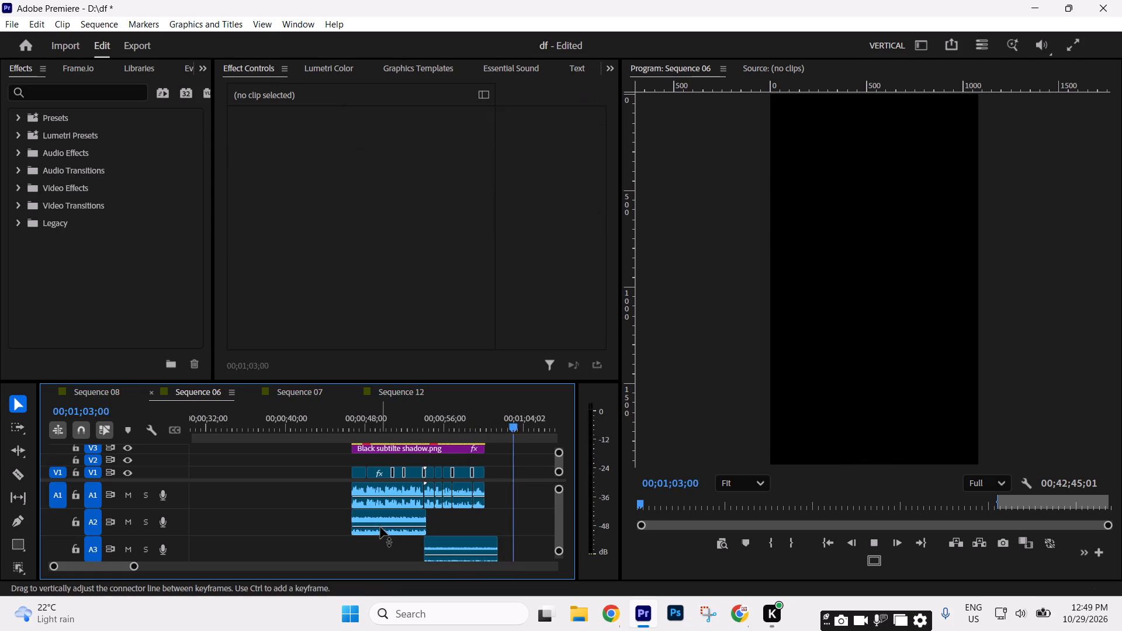
left_click(380, 527)
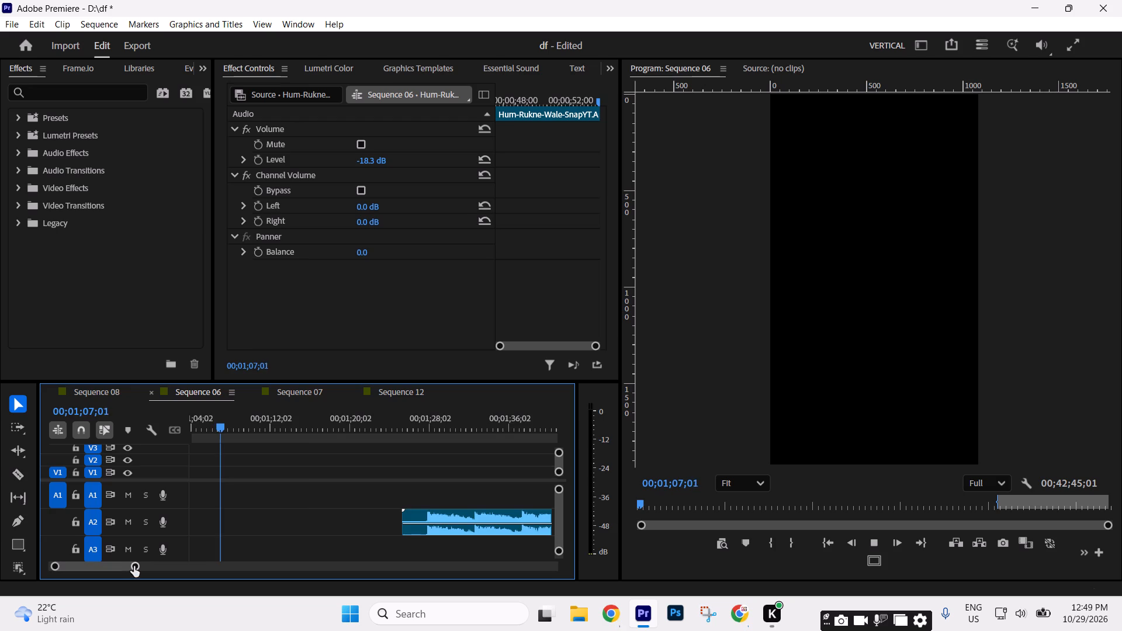
Play the edited section from 00;00;46;13 and again around the A2-to-A3 music changeover to compare the music with the voice.
left_click_drag(134, 566, 153, 570)
left_click(268, 421)
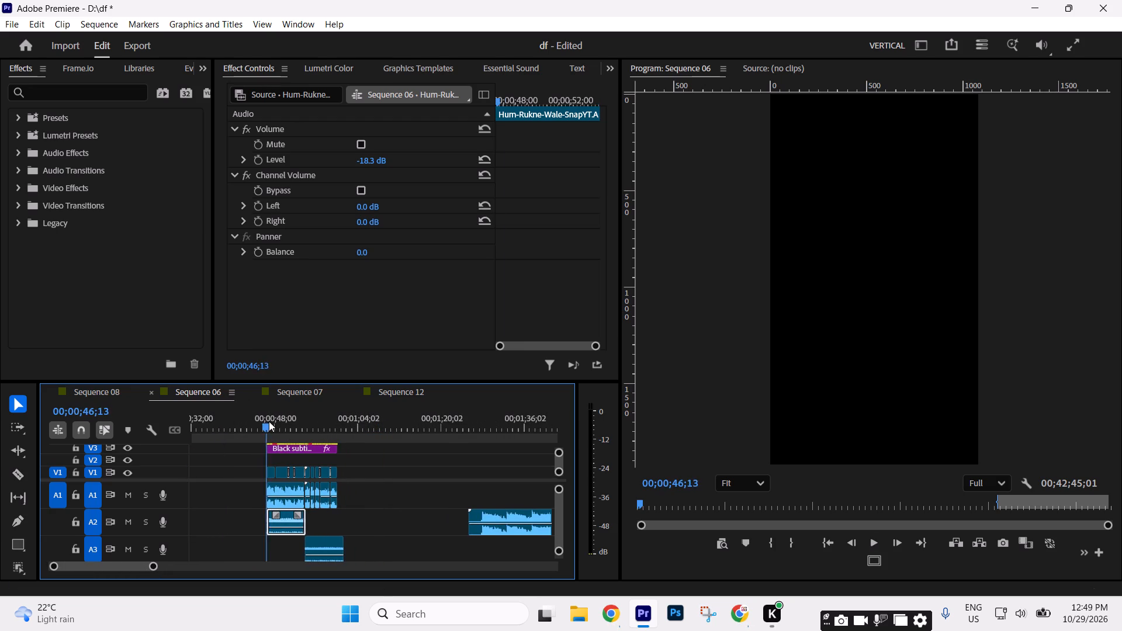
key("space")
left_click_drag(274, 422, 313, 432)
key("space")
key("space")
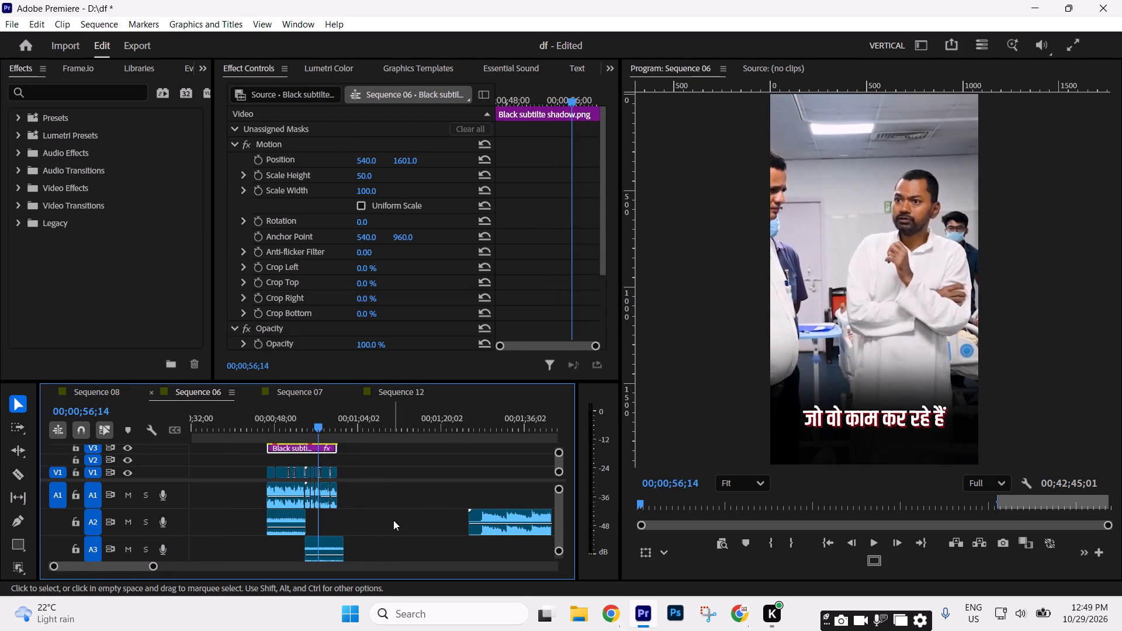
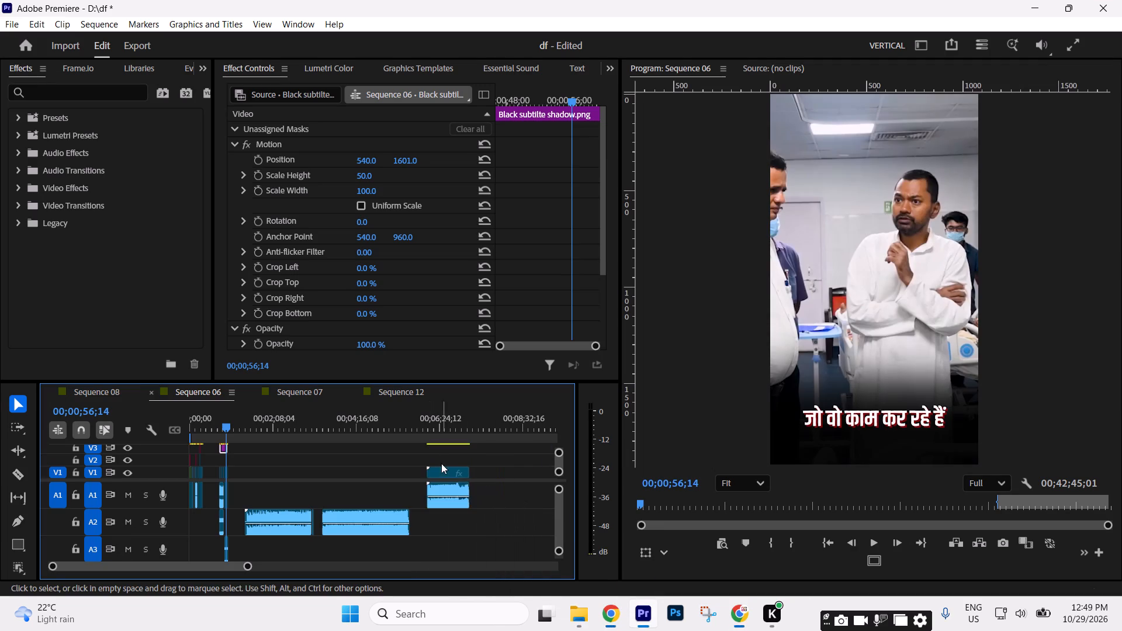
Unlink the video and audio of the Hum Rukne Wale Nahin clip near 00;06;24;12 on V1 and A1.
left_click_drag(432, 453, 455, 477)
key("ctrl+l")
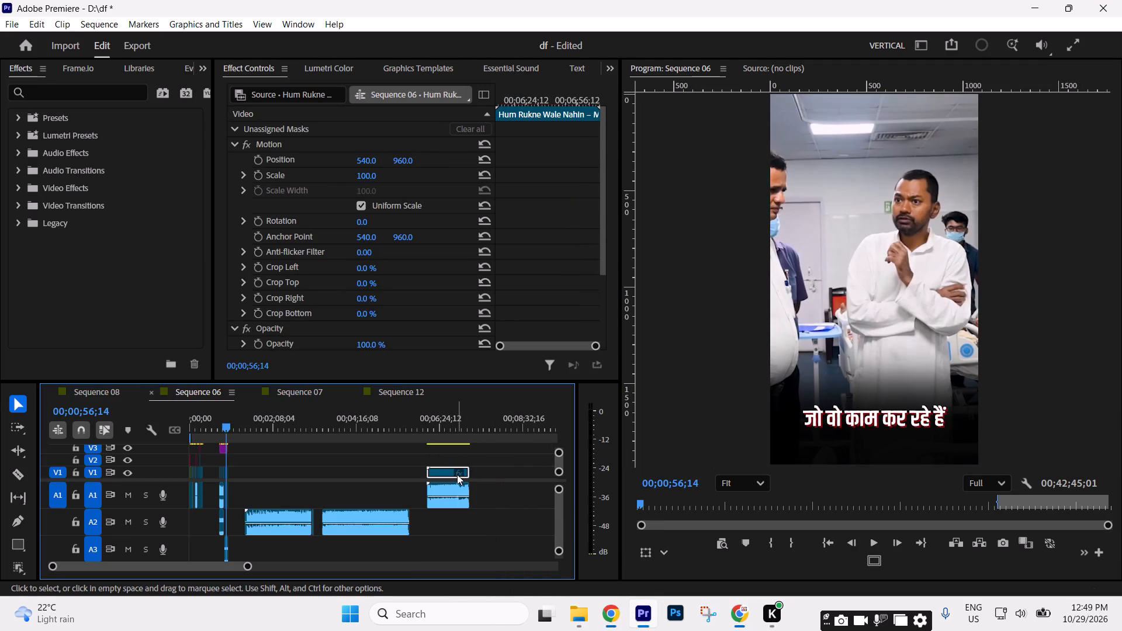
Delete the two long spare audio clips on A2 that lie between the edited section and the Hum Rukne Wale Nahin clip.
left_click_drag(466, 527, 276, 536)
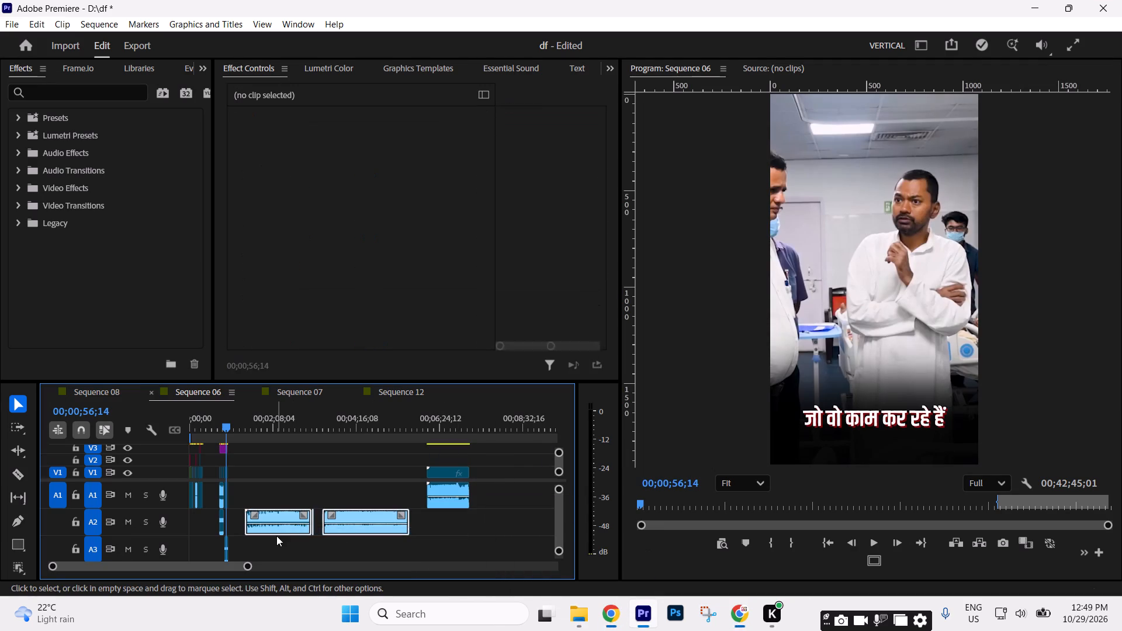
key("Delete")
Move the unlinked Hum Rukne Wale Nahin audio from A1 to A3, directly after the copied music segment.
left_click_drag(561, 553, 565, 583)
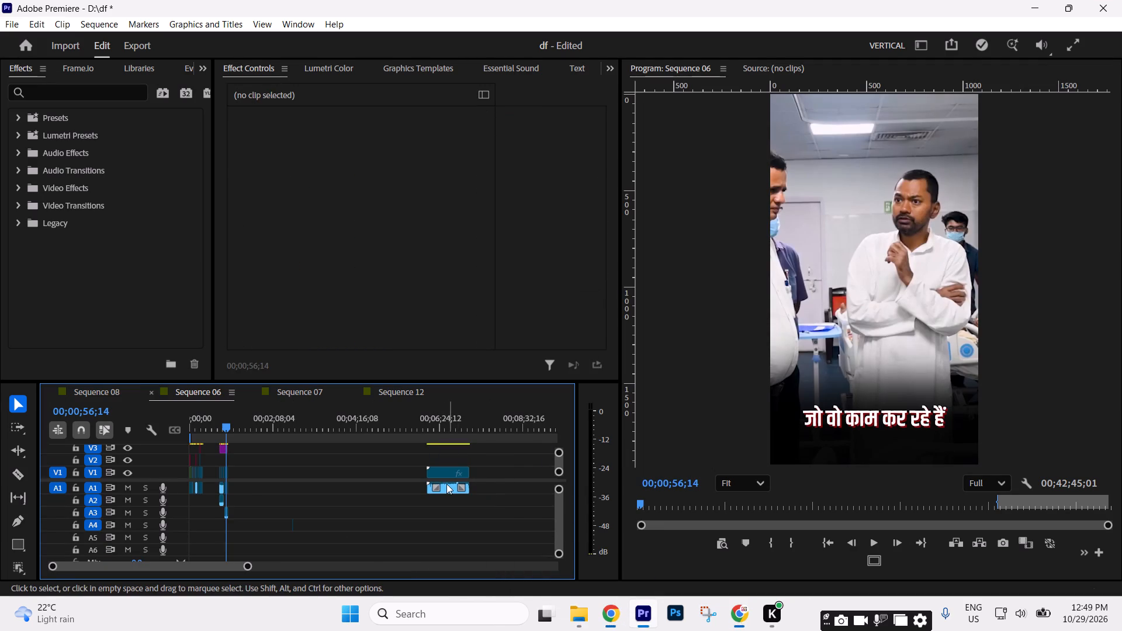
left_click_drag(445, 485, 253, 512)
left_click_drag(247, 564, 128, 560)
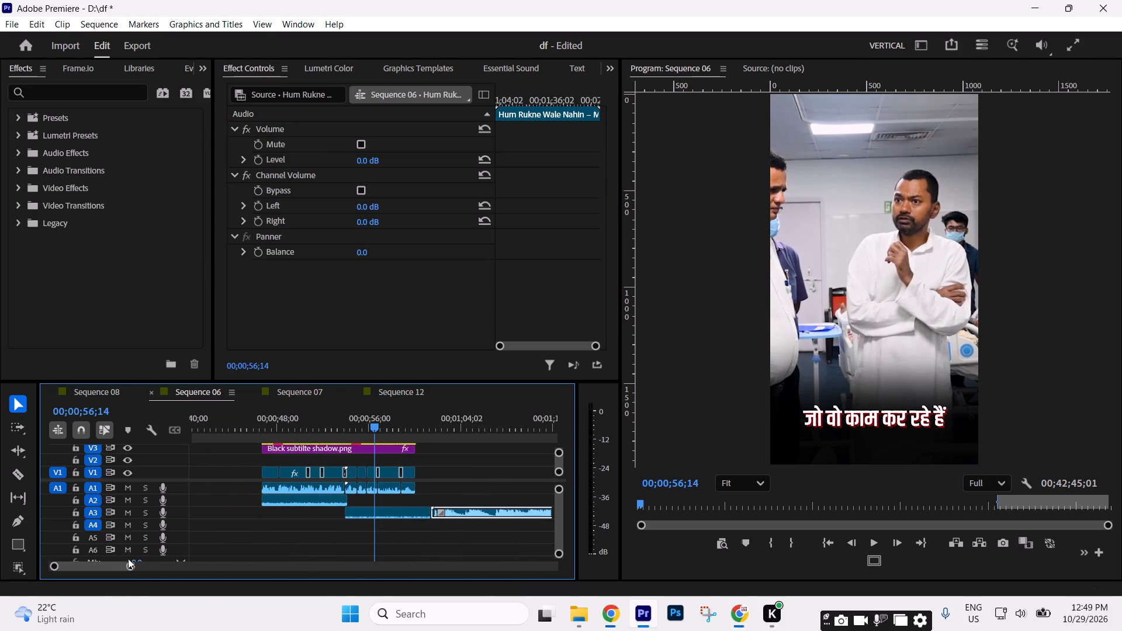
Move the remaining Hum Rukne Wale music clip from A3 up to A1, butted against the end of the voice at 00;01;00;06.
left_click_drag(456, 508, 454, 490)
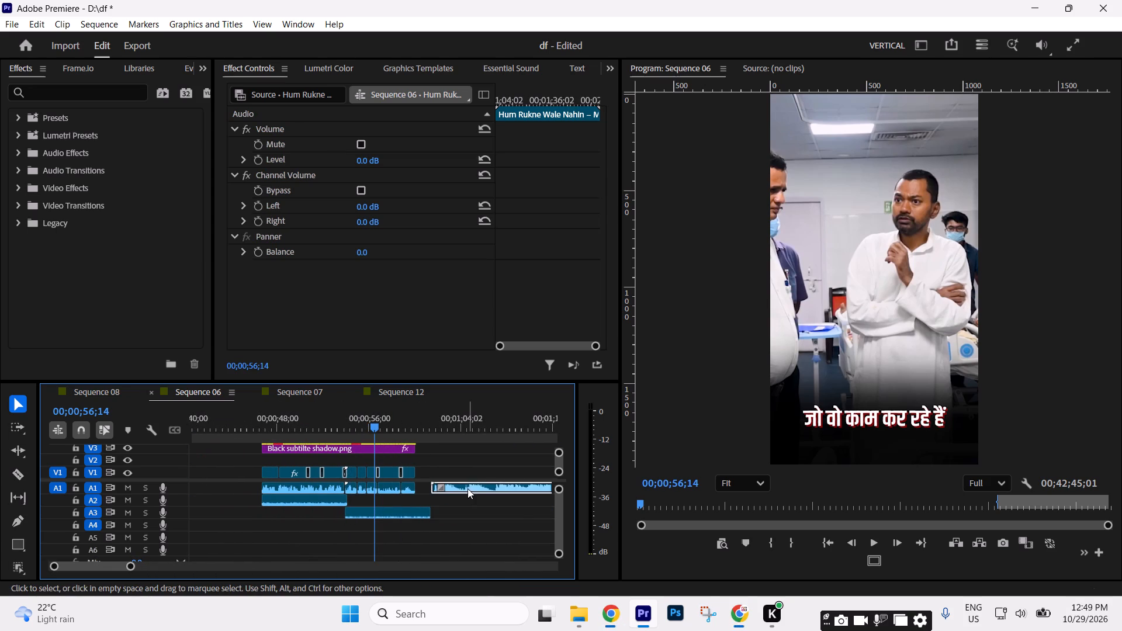
left_click_drag(467, 488, 458, 486)
Play the A1 music and cut it on the beat at about 00;01;02;28, 00;01;05;18 and 00;01;08;12.
left_click(458, 464)
key("space")
type("---===")
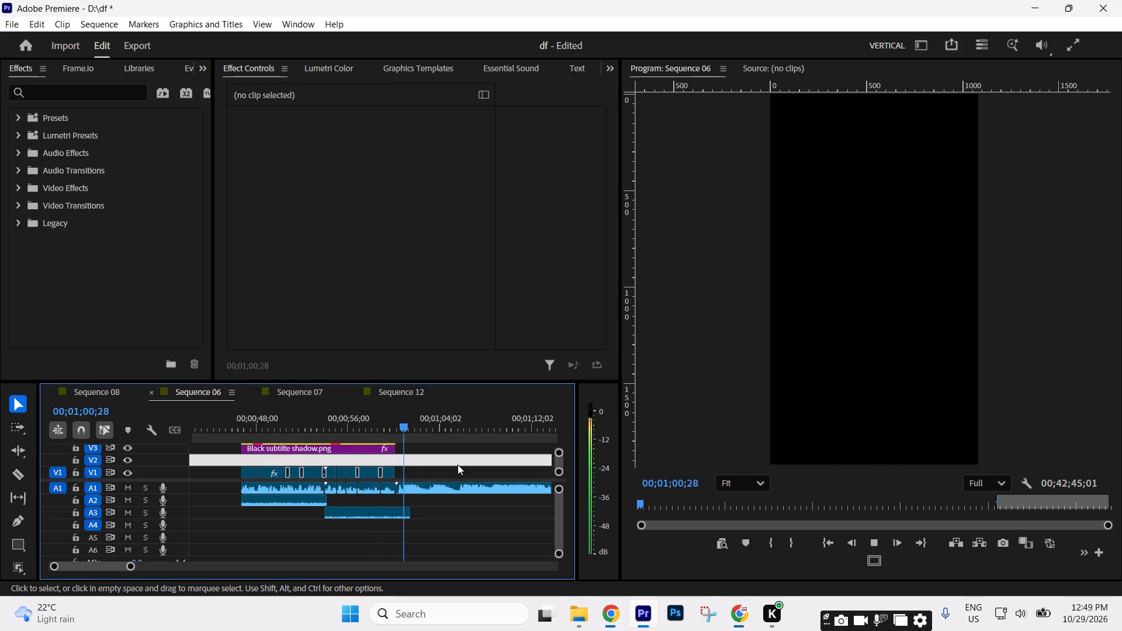
type("---===")
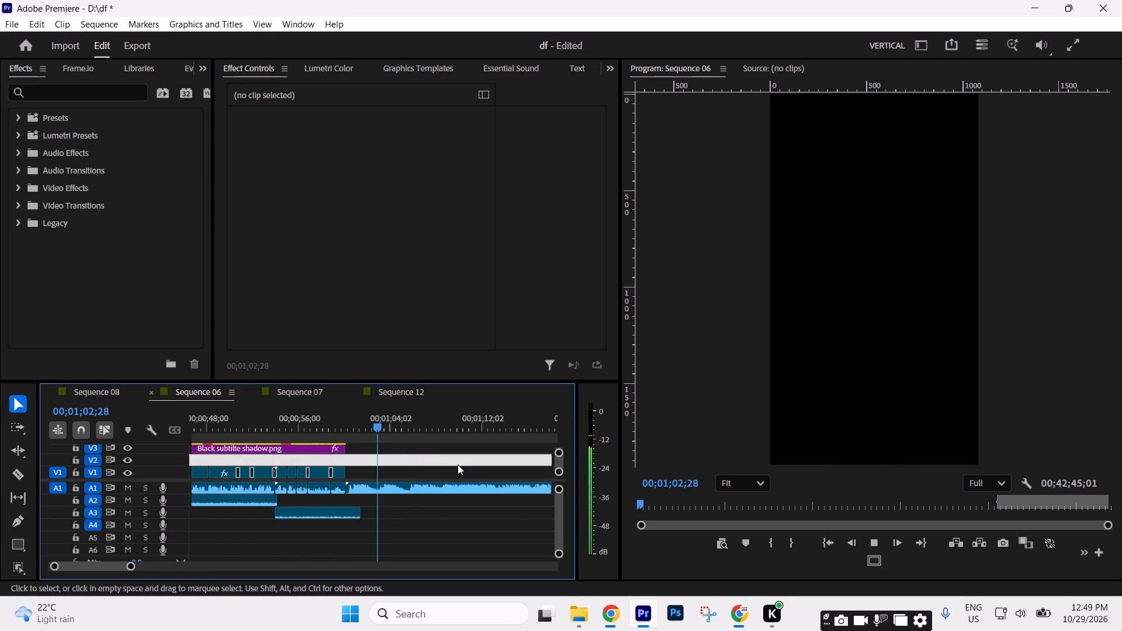
key("c")
left_click(378, 487)
key("v")
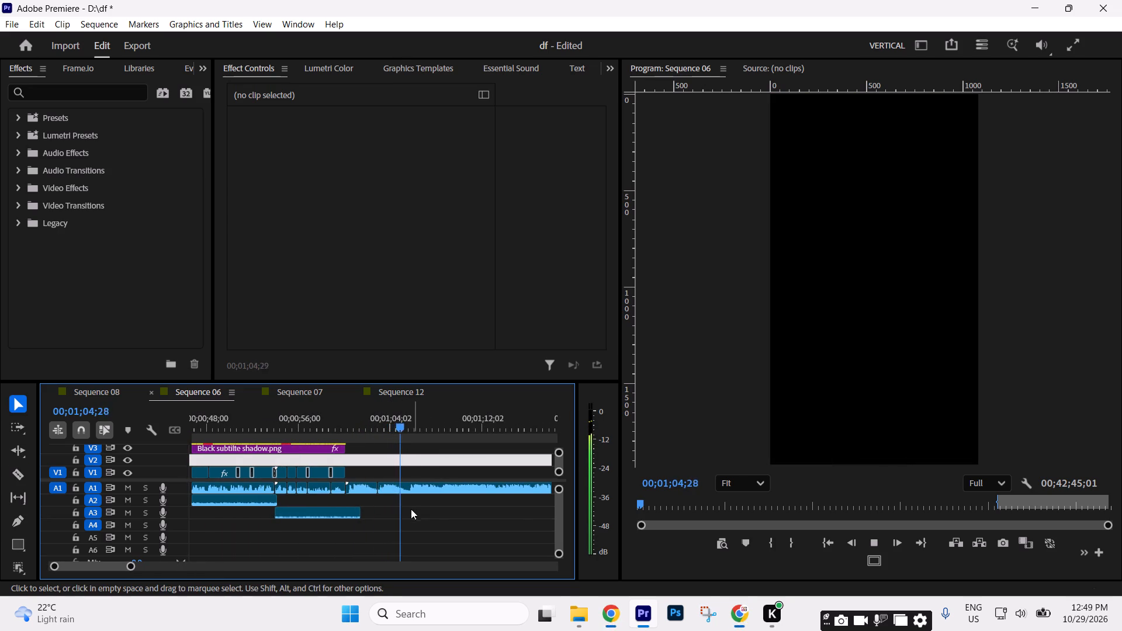
key("c")
left_click(408, 488)
key("v")
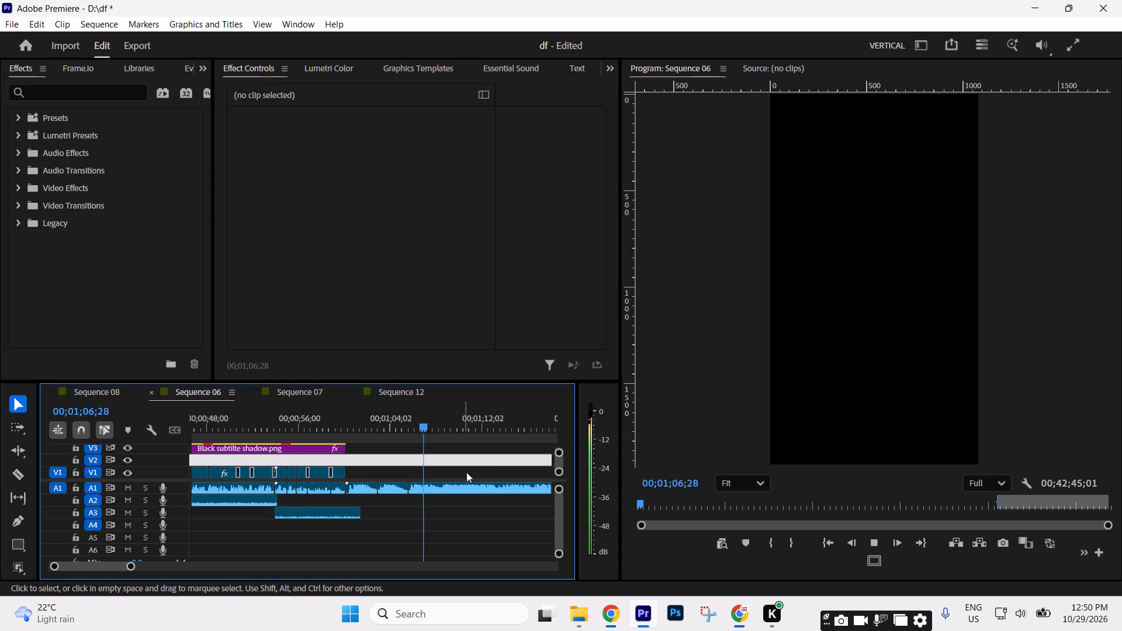
left_click(493, 464)
key("c")
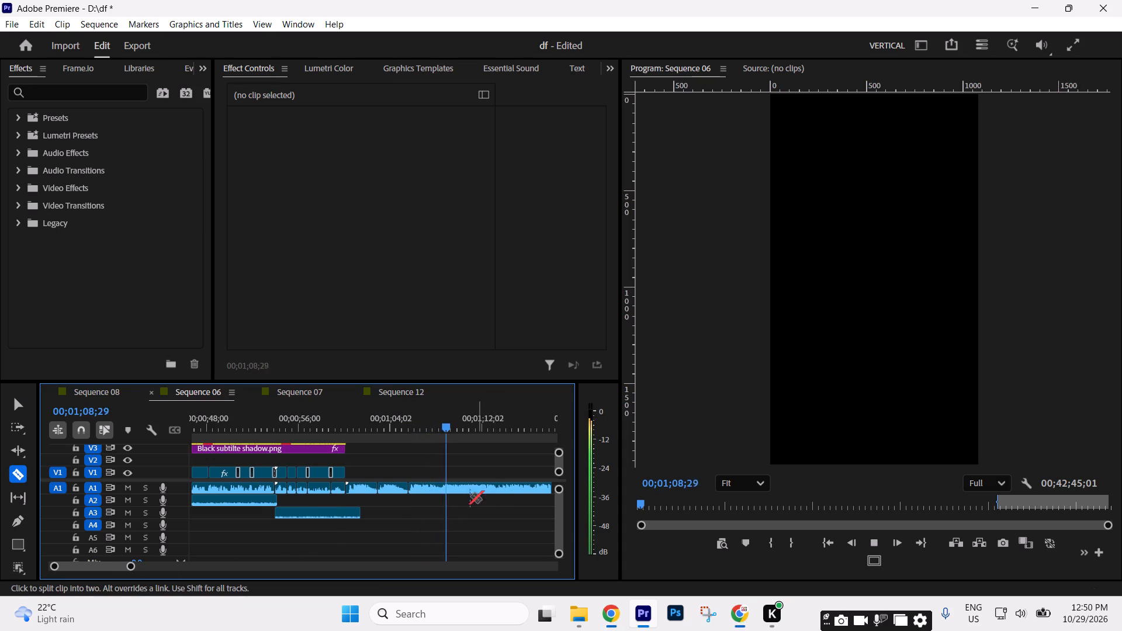
left_click(441, 488)
key("v")
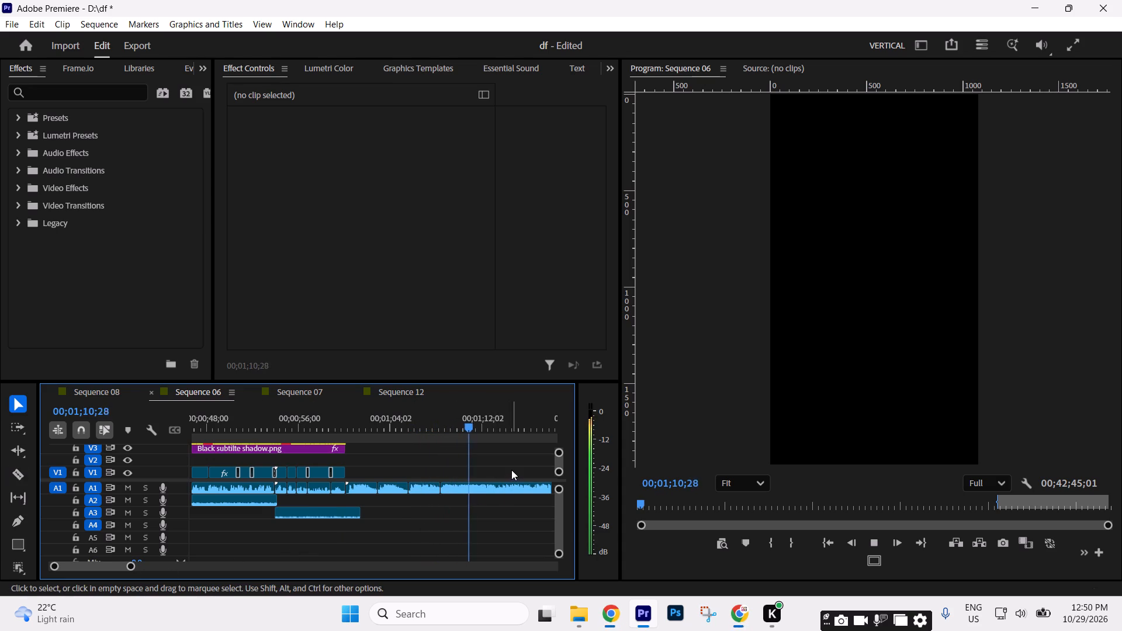
Keep playing the A1 music and cut it on the beat at about 00;01;10;28, 00;01;13;06 and 00;01;16;15.
key("c")
left_click(470, 488)
key("v")
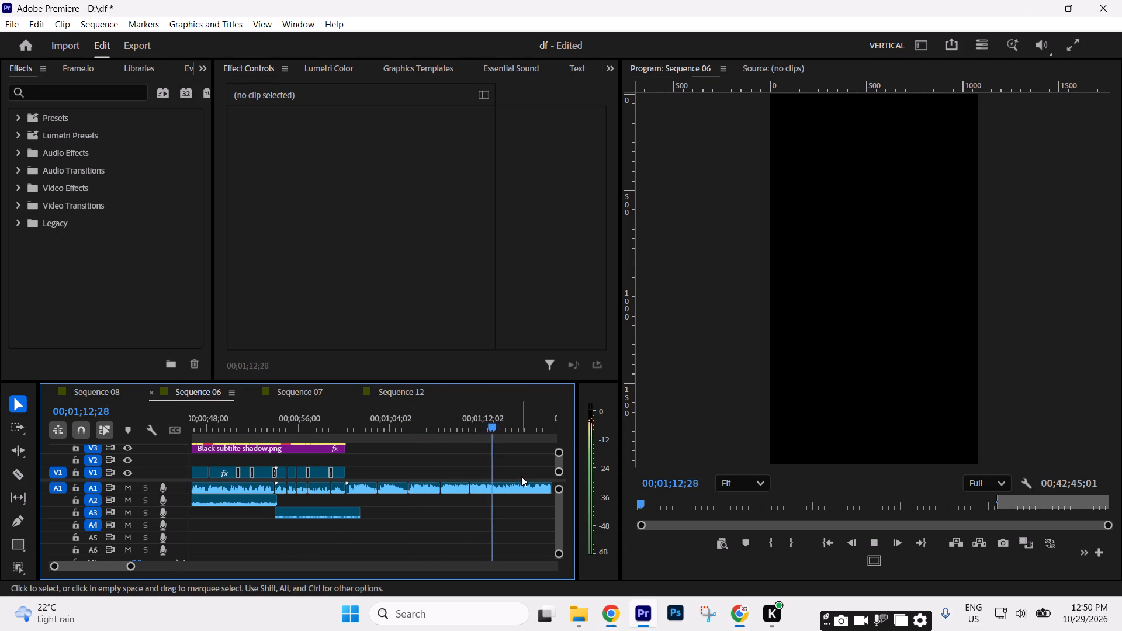
key("c")
left_click(497, 486)
key("v")
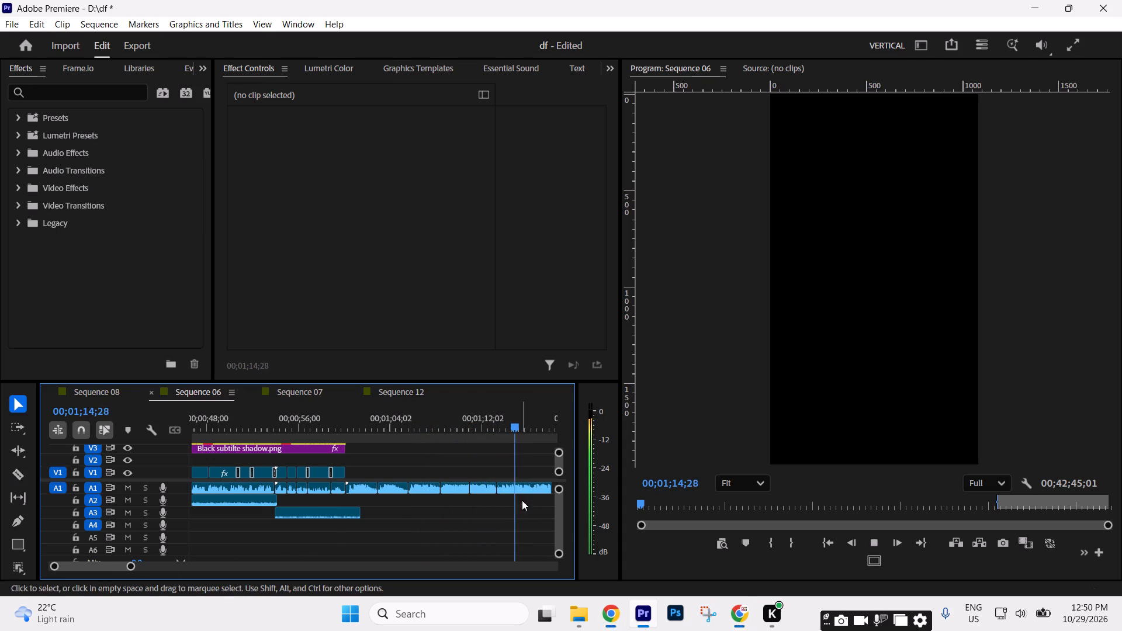
key("c")
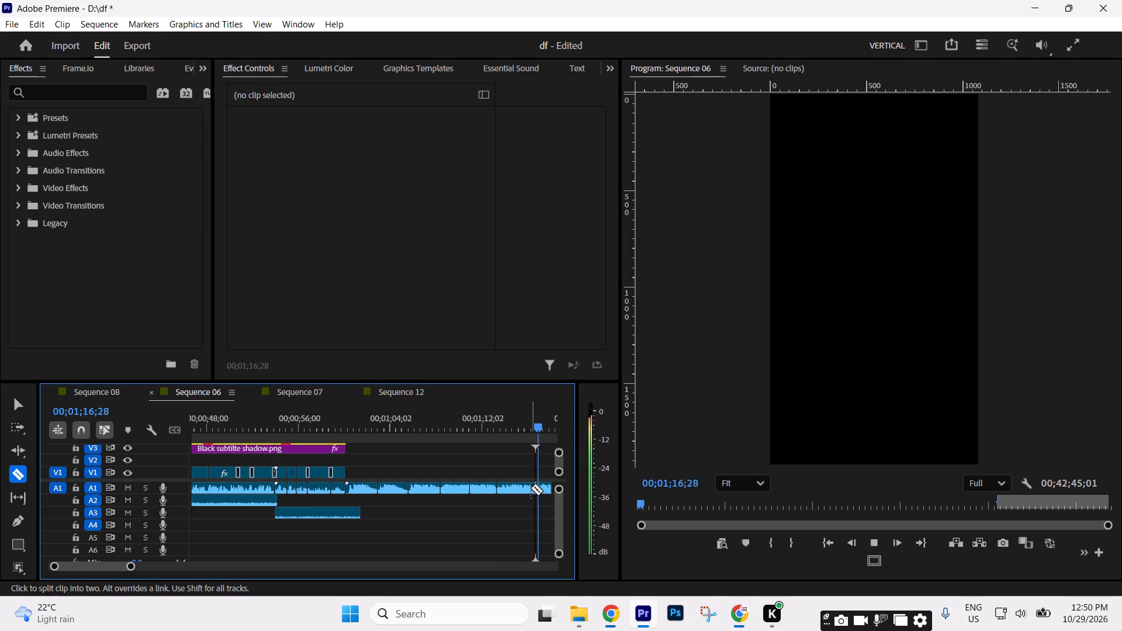
left_click(531, 488)
key("space")
left_click_drag(131, 569, 147, 568)
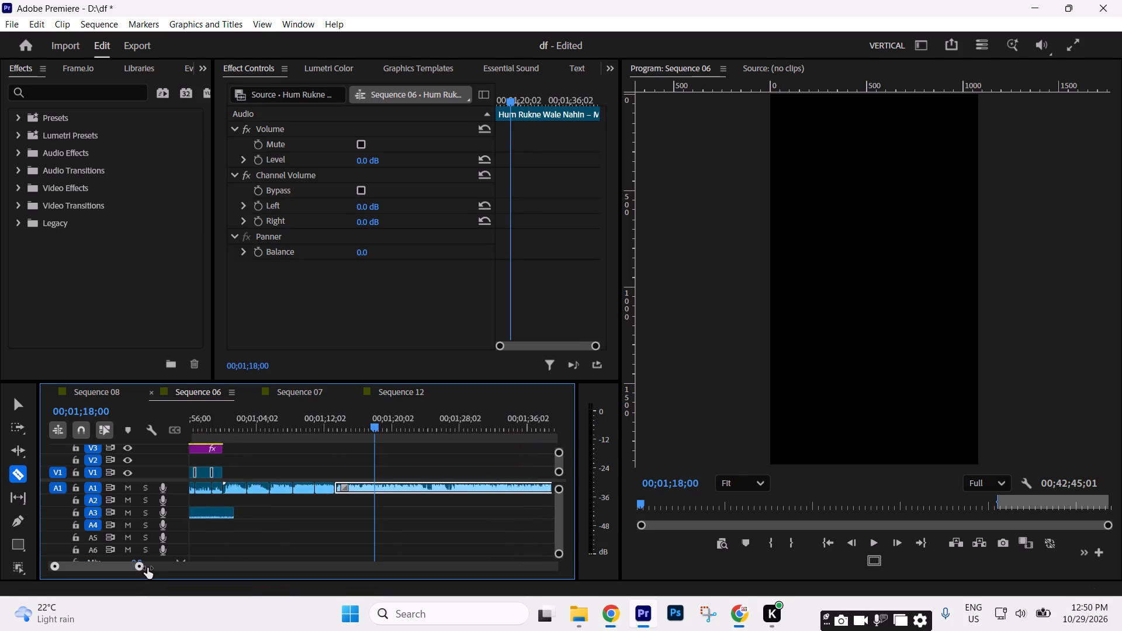
left_click_drag(147, 568, 140, 568)
left_click(356, 417)
key("space")
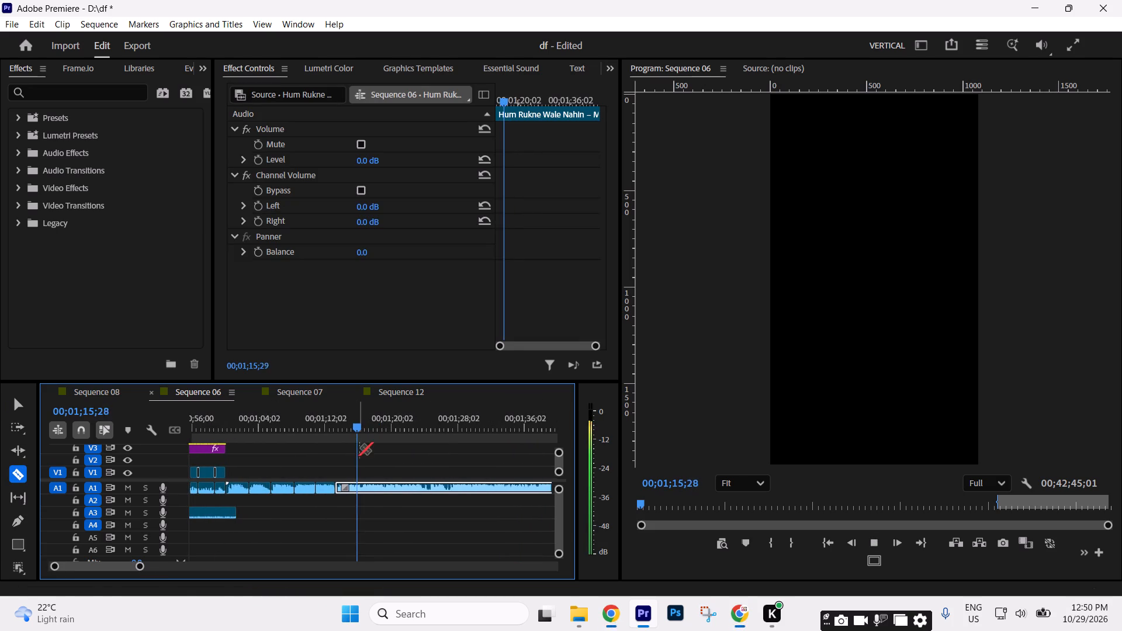
key("space")
key("c")
left_click(363, 485)
key("v")
left_click(401, 463)
key("space")
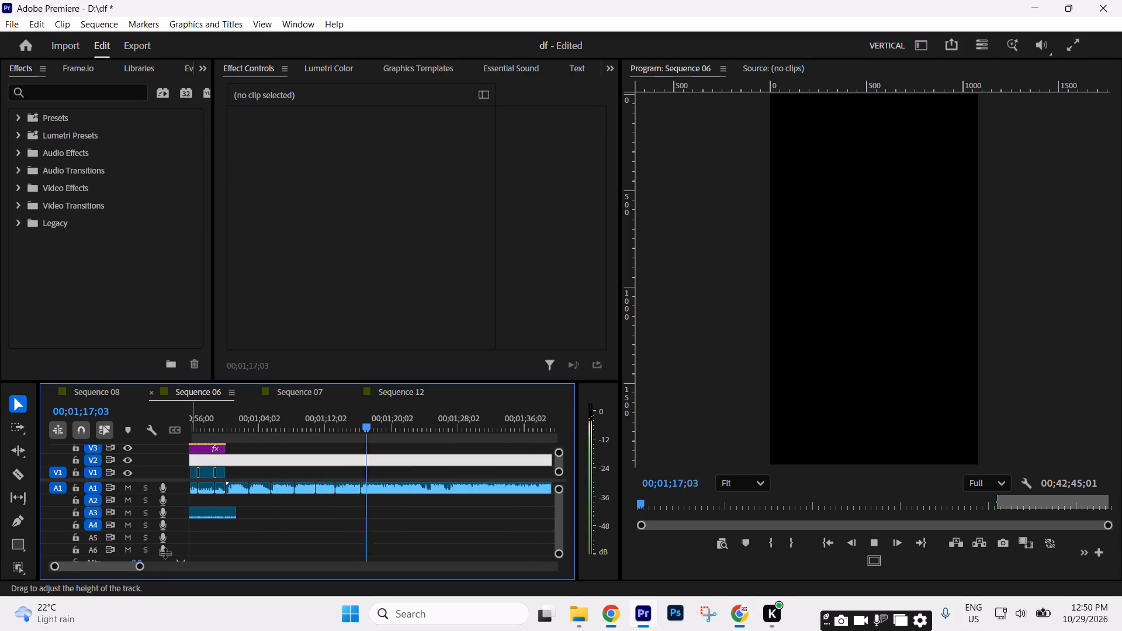
Continue the beat cuts in the A1 music at about 00;01;19;03 and 00;01;22;07.
left_click_drag(140, 564, 124, 566)
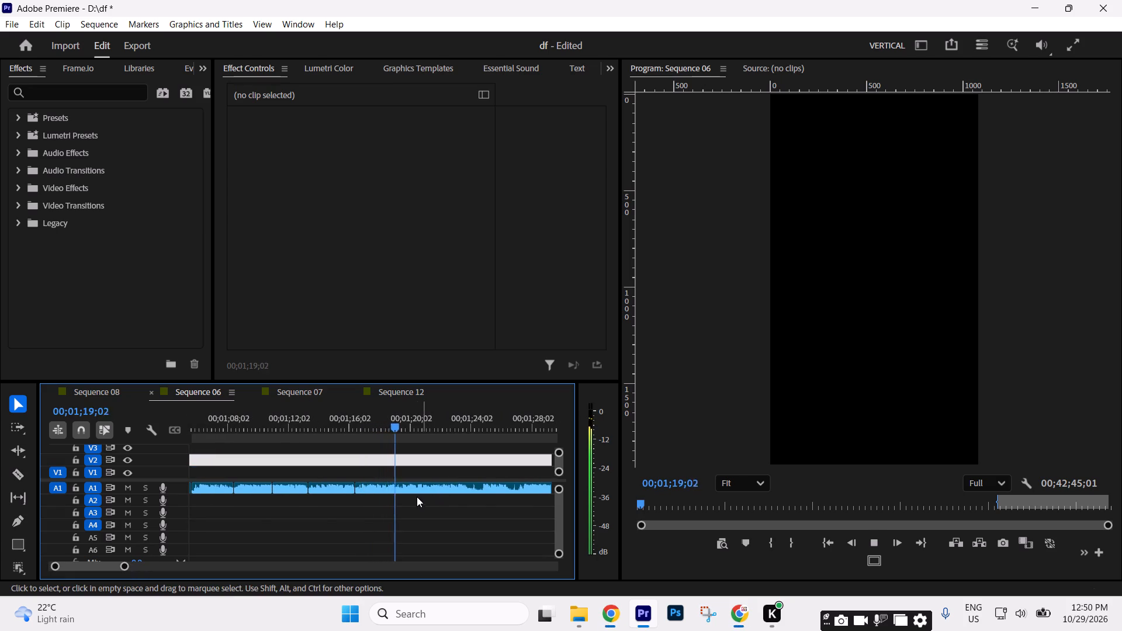
key("space")
key("c")
left_click(397, 484)
key("v")
key("space")
left_click(441, 466)
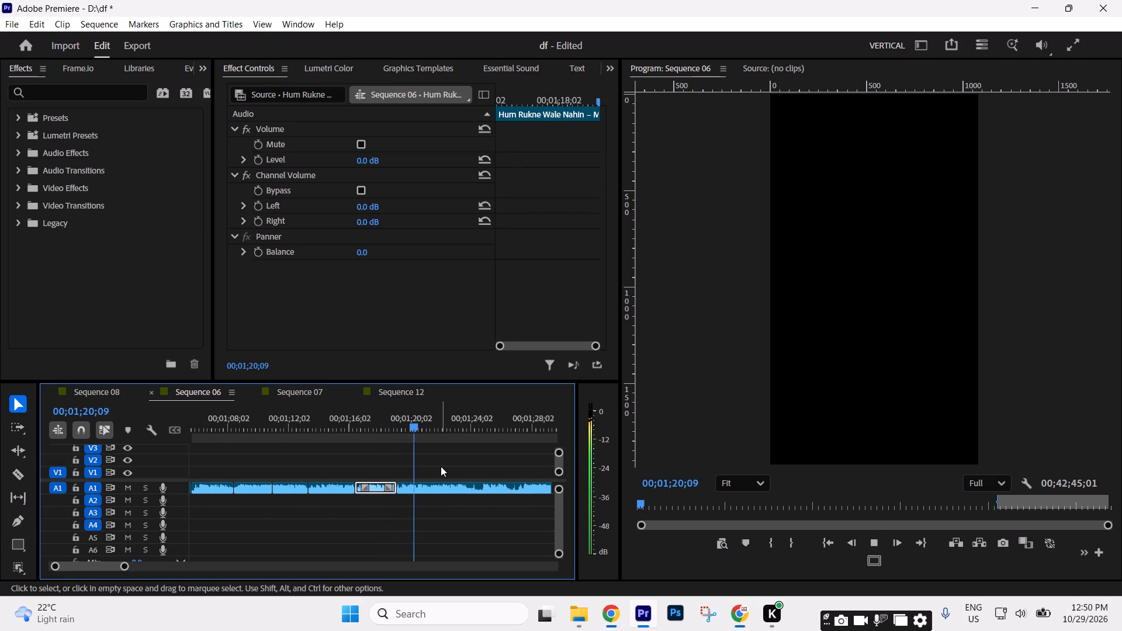
left_click(441, 466)
key("space")
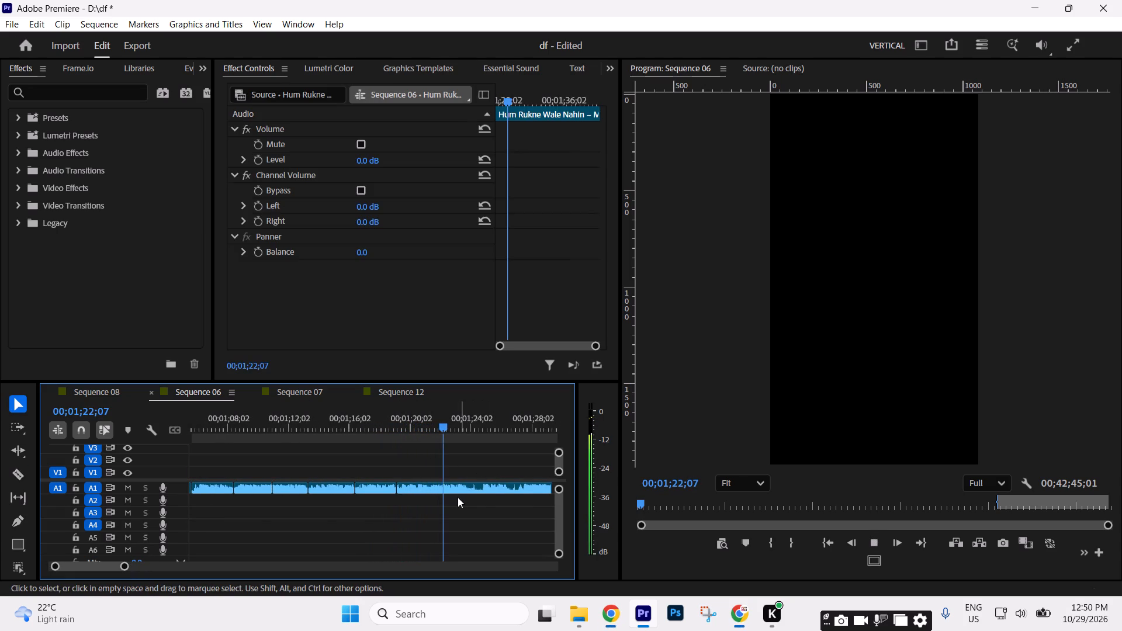
key("c")
left_click(444, 487)
key("v")
key("space")
Mark the sequence out point at the 00;01;22;07 cut and the in point at 00;00;46;20, where the edited section starts.
left_click_drag(126, 565, 168, 567)
key("space")
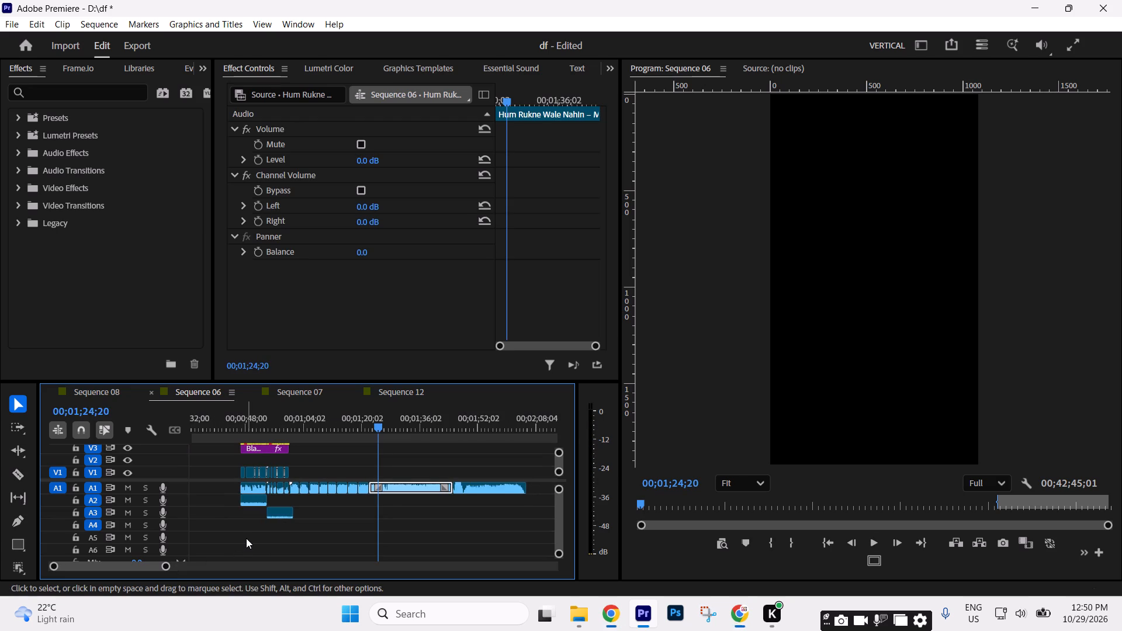
key("Up")
key("o")
left_click(231, 428)
key("Down")
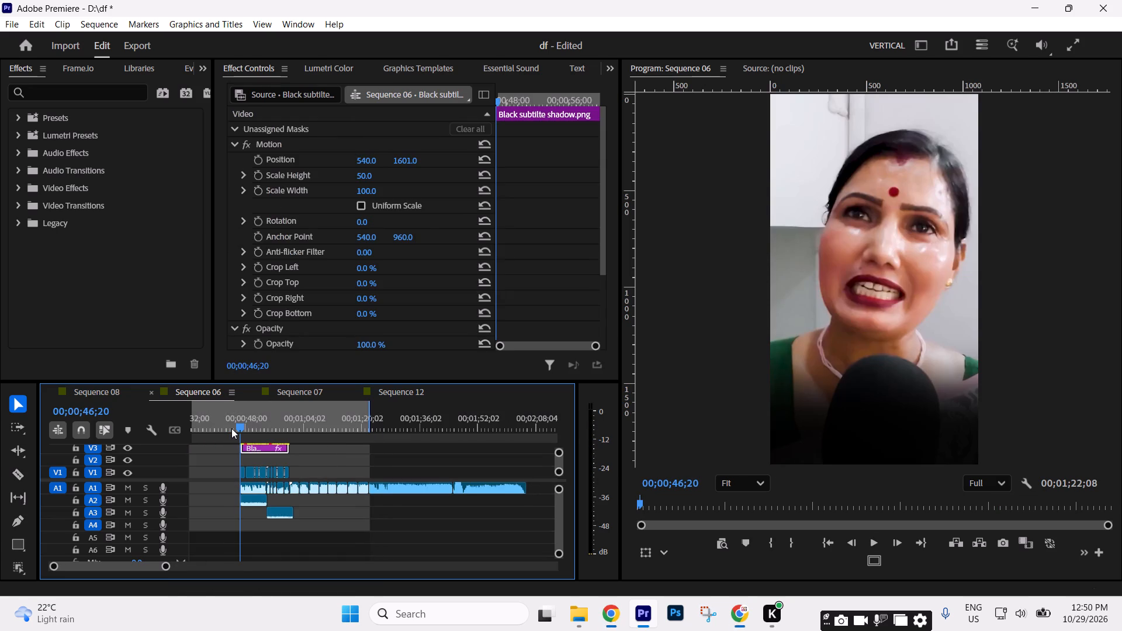
key("i")
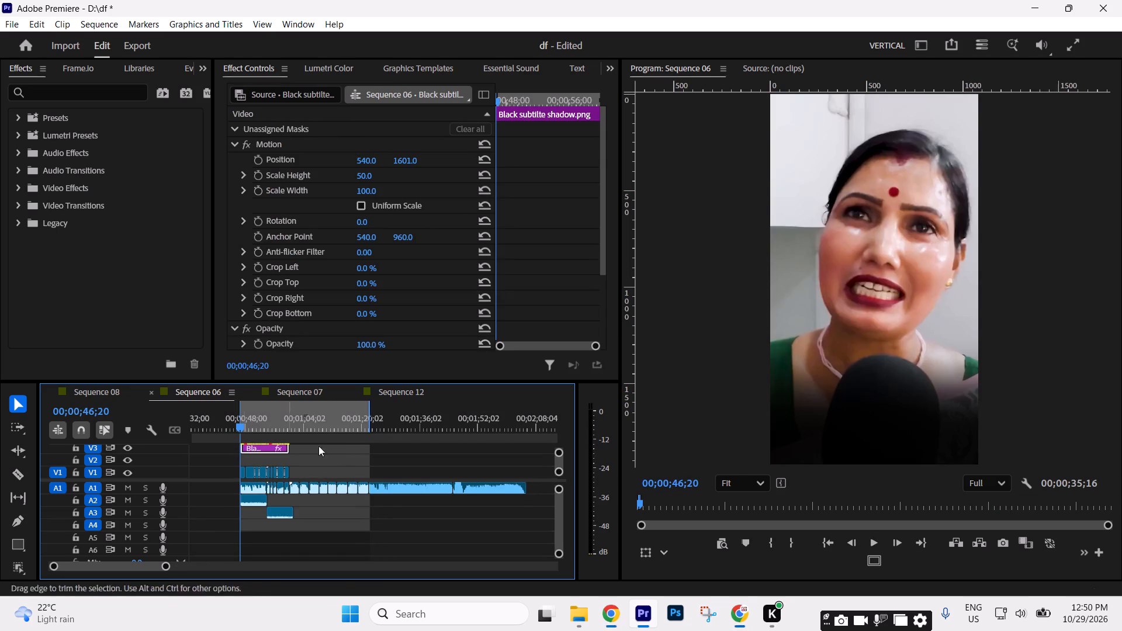
Play up to the last music cut and delete the A1 music segment directly after 00;01;22;07.
left_click_drag(344, 425, 360, 425)
key("space")
left_click(491, 460)
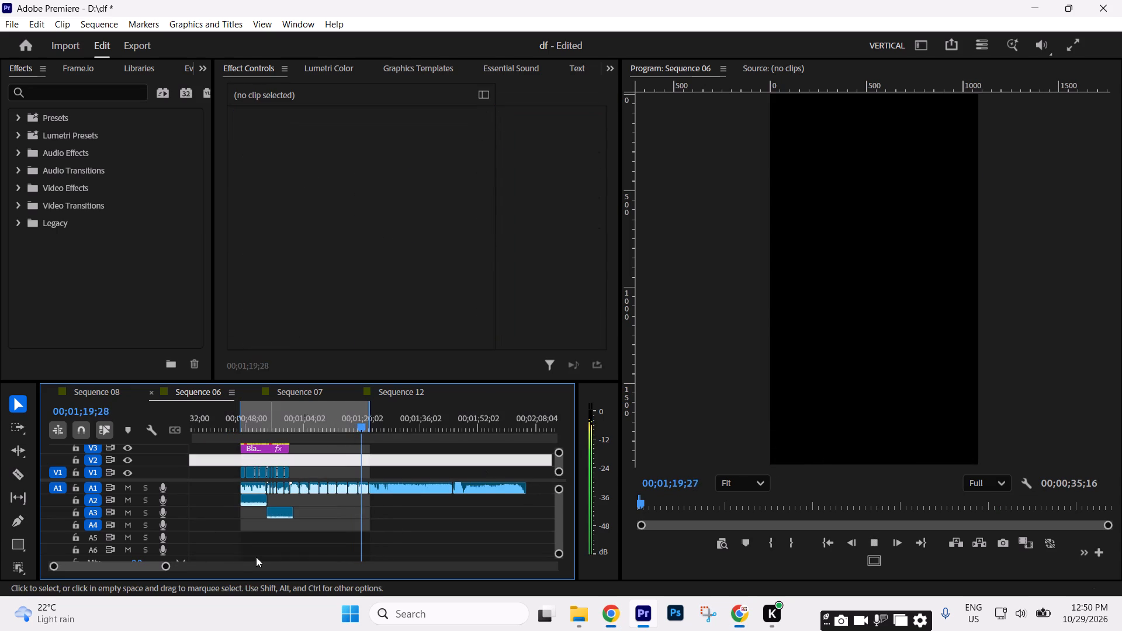
left_click_drag(164, 568, 118, 561)
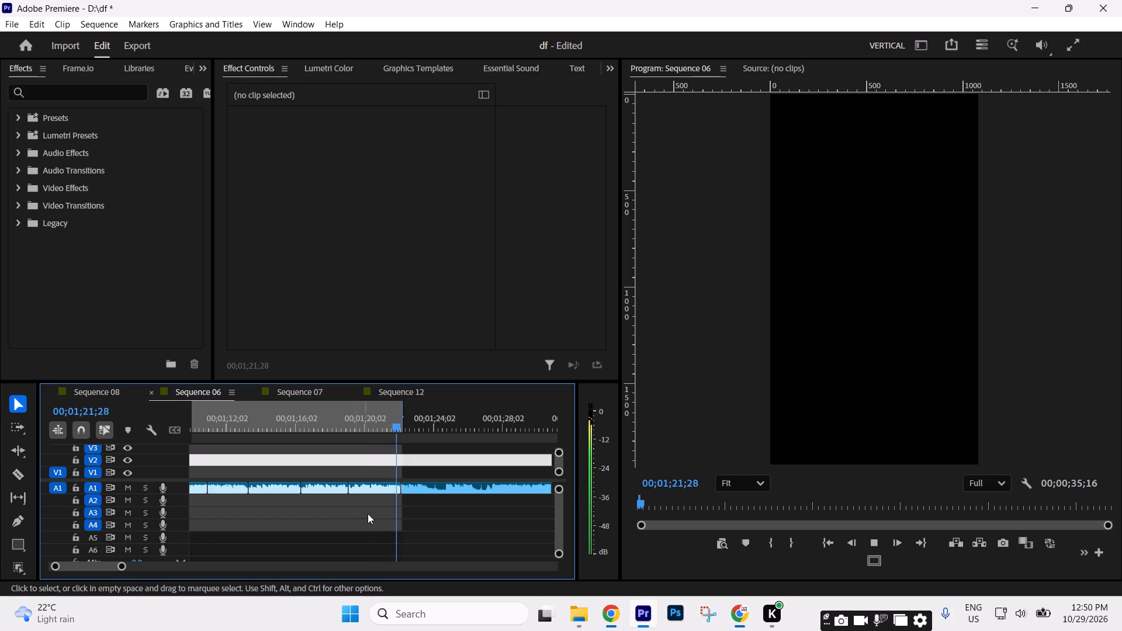
key("space")
left_click_drag(476, 459, 497, 490)
key("Delete")
With the audio tracks enlarged, add Pen tool volume keyframes from about 00;01;22;01, fading the last A1 music segment to silence at its end.
key("equal")
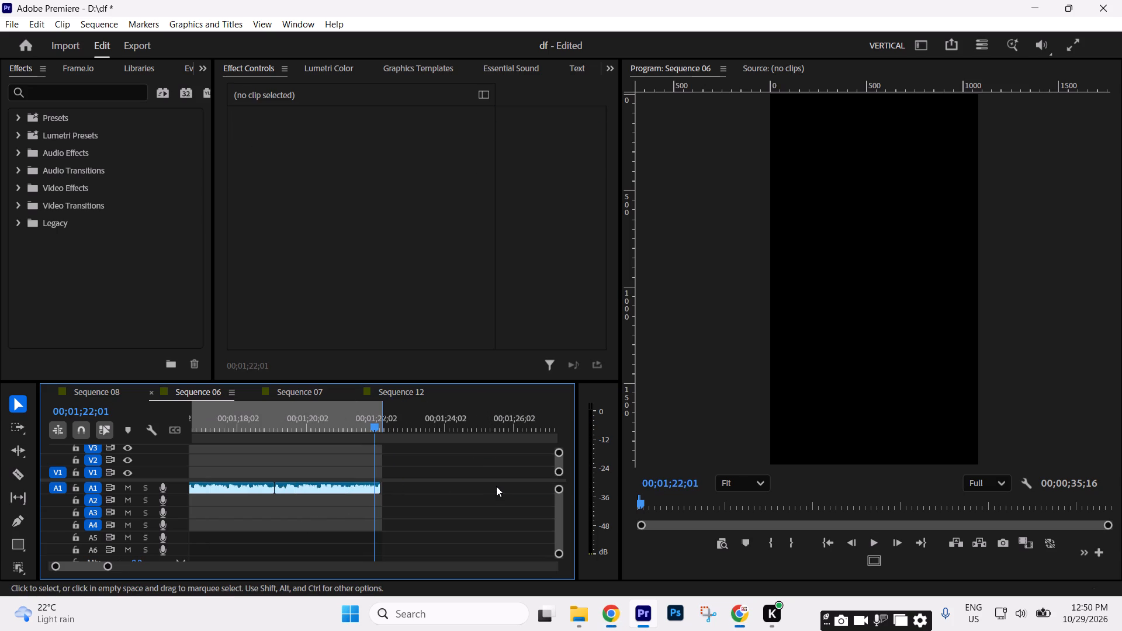
left_click(560, 553)
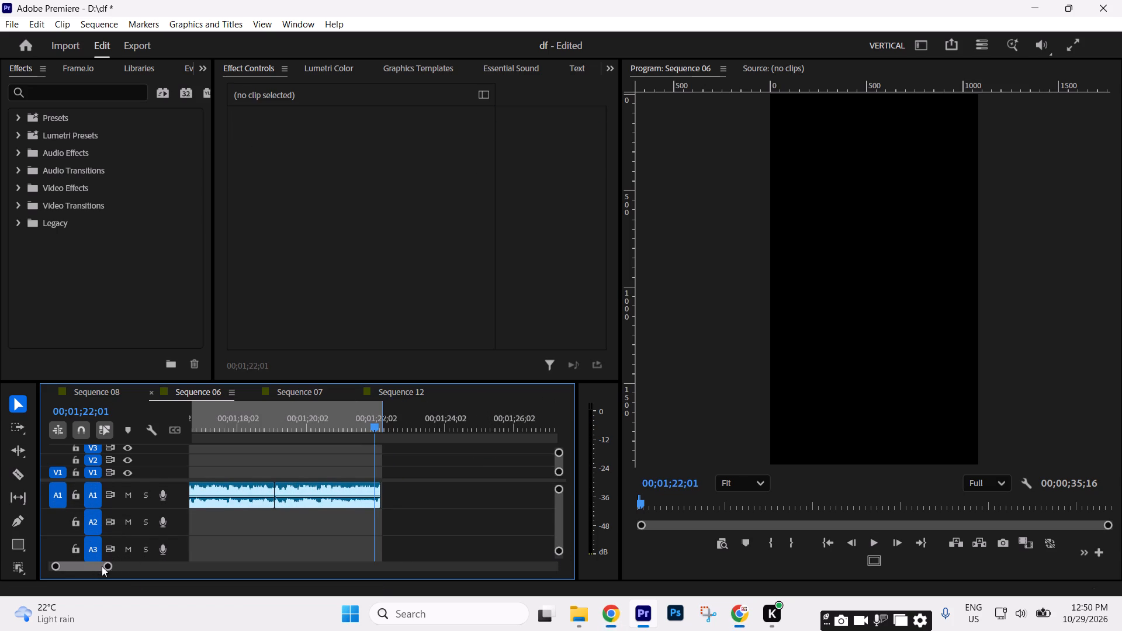
left_click_drag(108, 566, 86, 562)
left_click(19, 519)
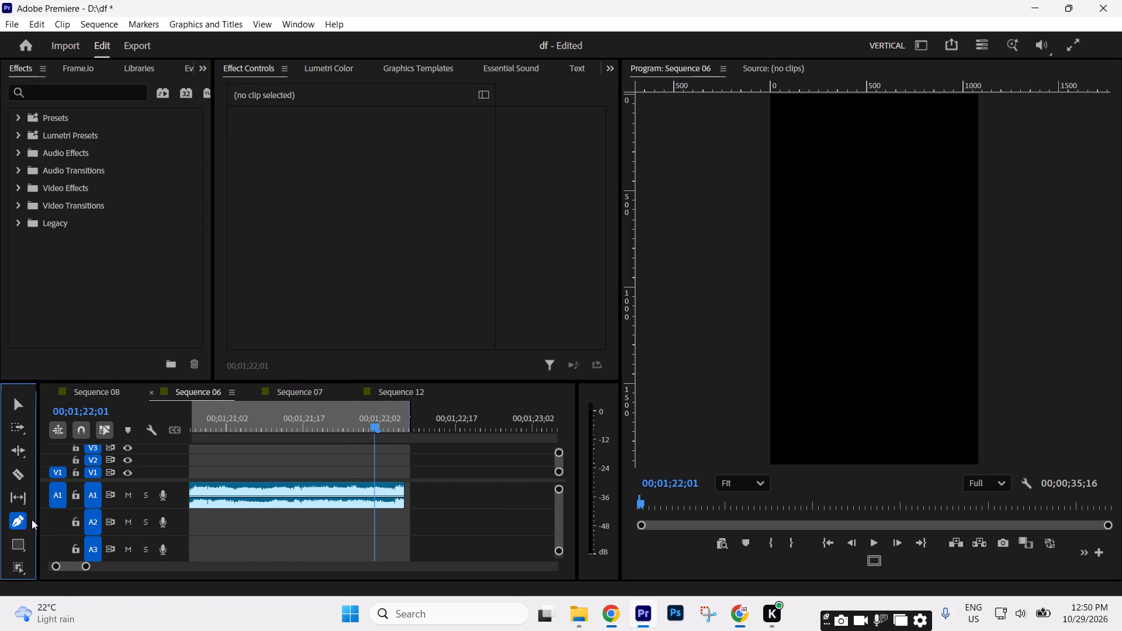
left_click(375, 493)
left_click_drag(393, 495, 453, 523)
key("v")
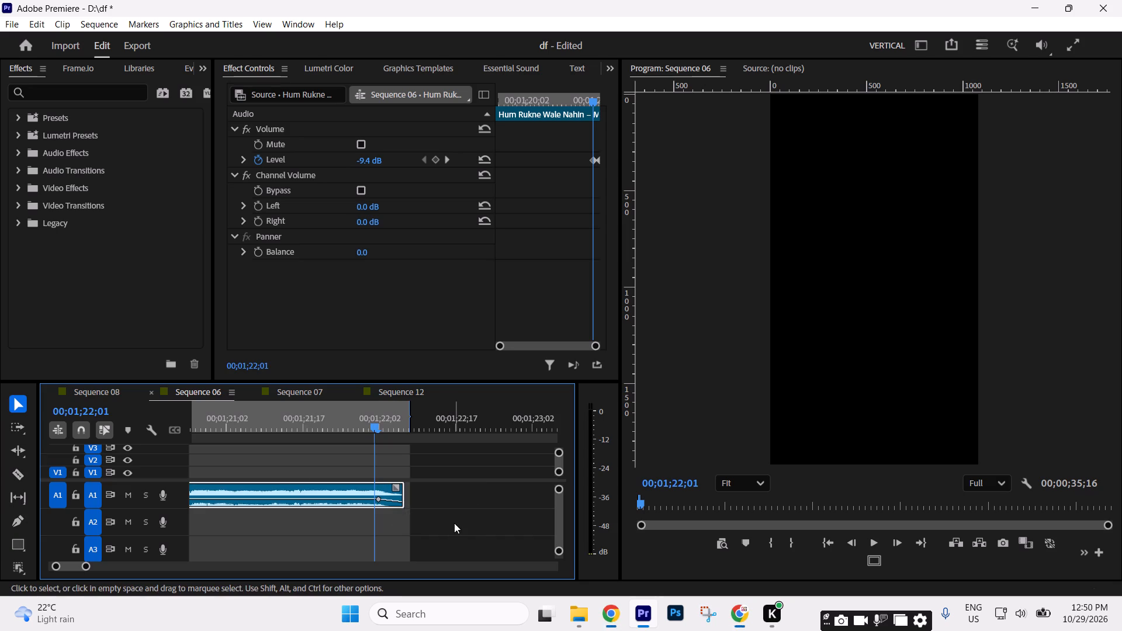
Play the faded ending and mark the sequence out point at the end of the music, 00;01;22;07.
key("space")
key("space")
key("Up")
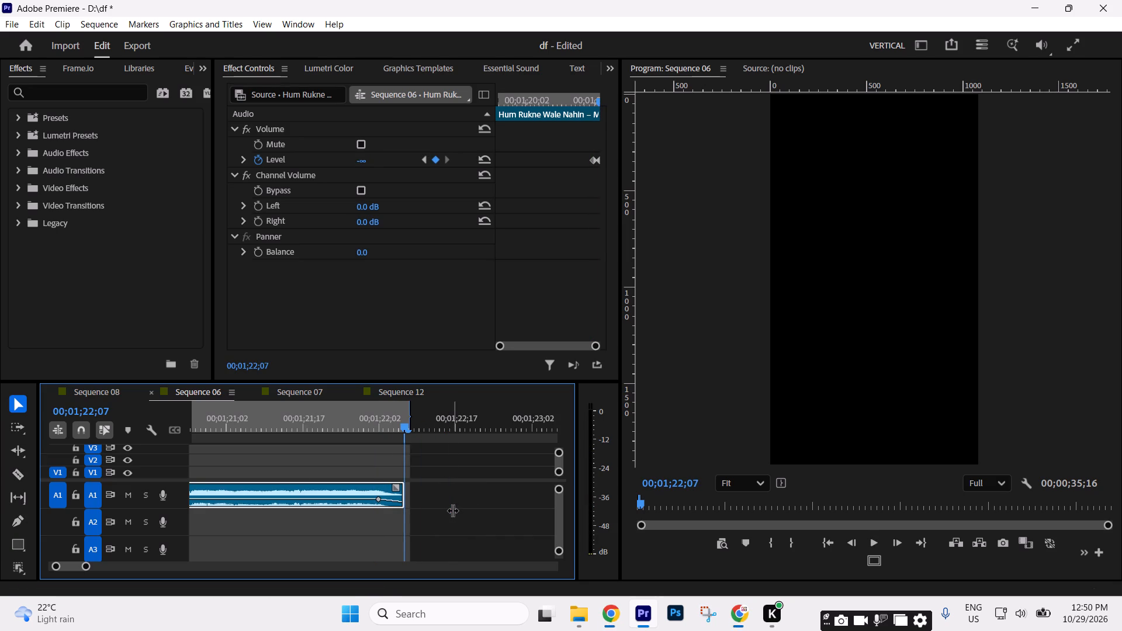
key("o")
type("------")
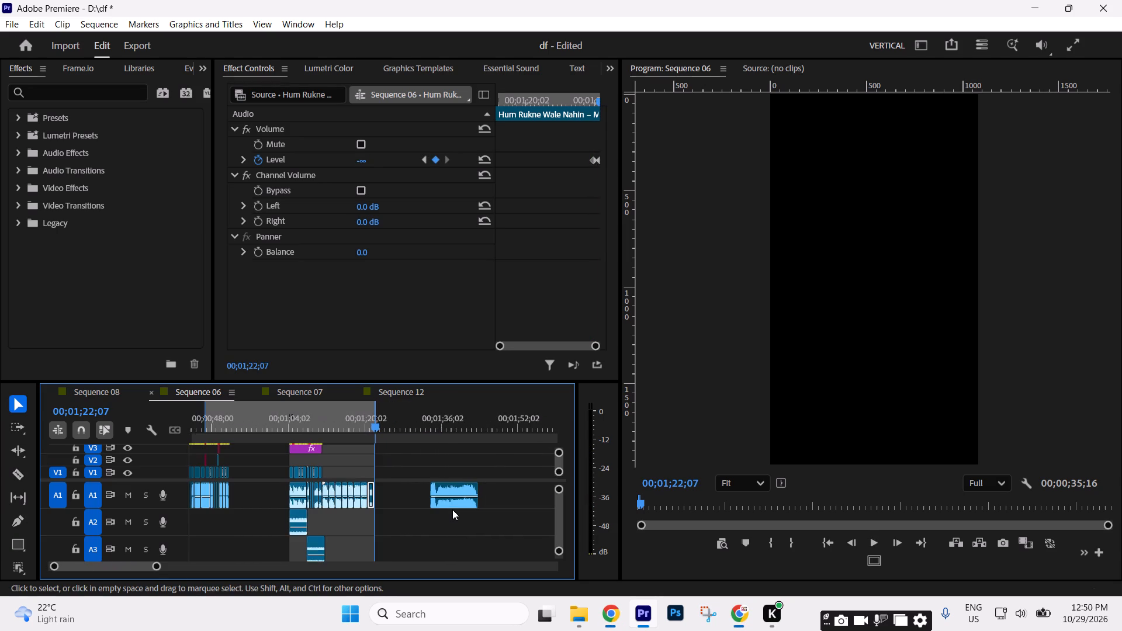
Return the playhead to 00;00;55;13 in the edited section and save the project.
left_click(313, 428)
key("equal")
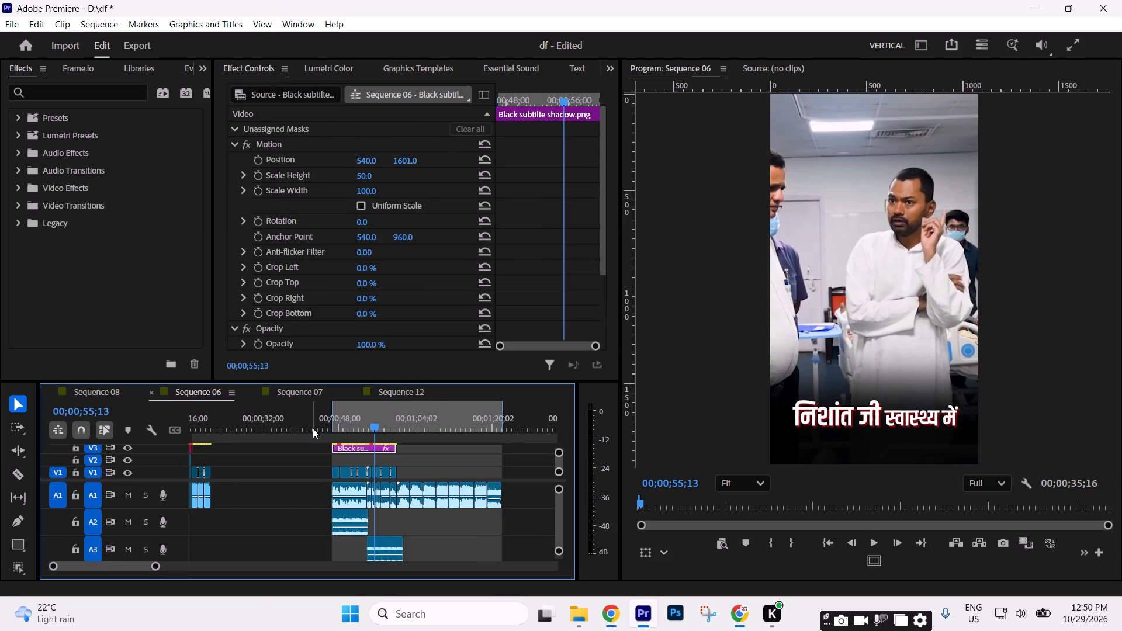
key("ctrl+s")
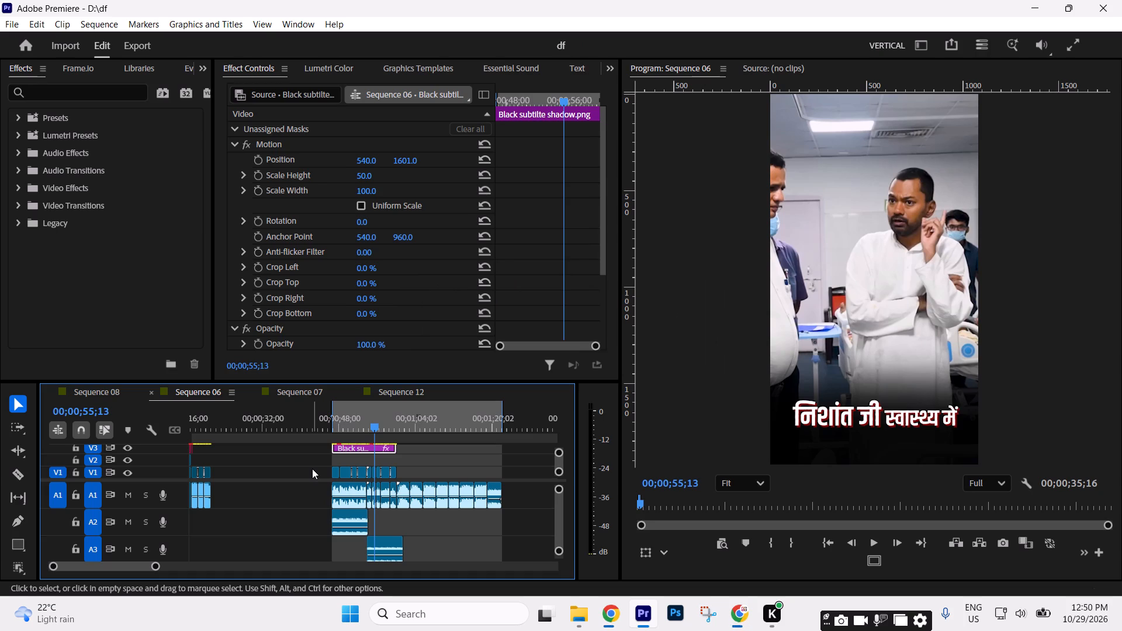
Review the edited section from 00;00;47;22 through to the start of the beat-cut music at 00;01;00;06.
type("==")
key("minus")
left_click(302, 425)
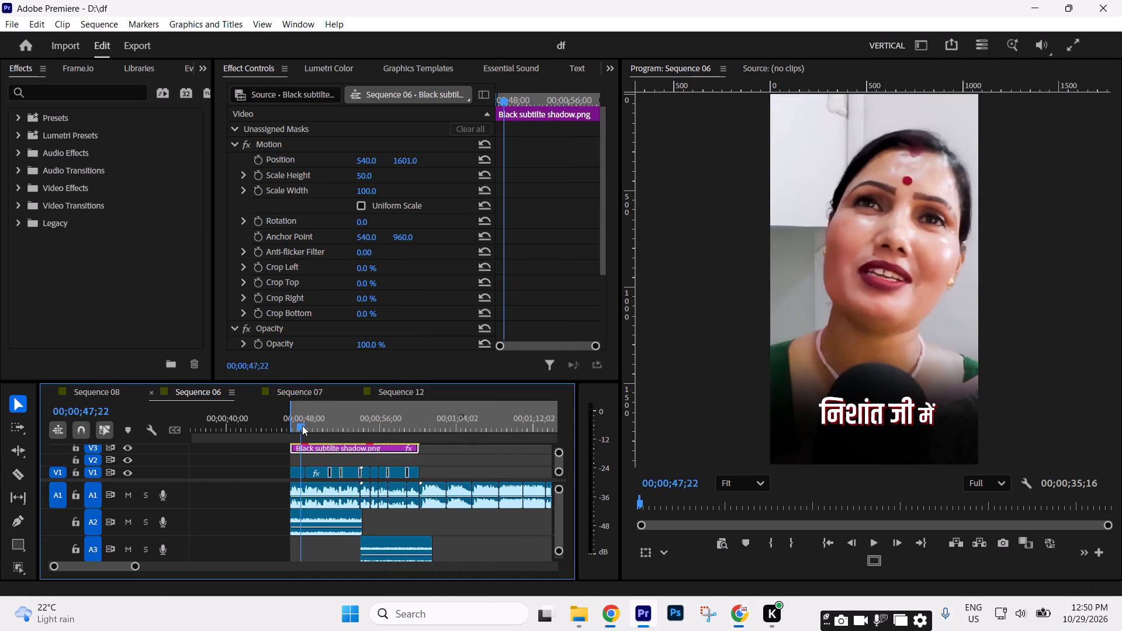
key("space")
key("equal")
key("equal")
type("=----")
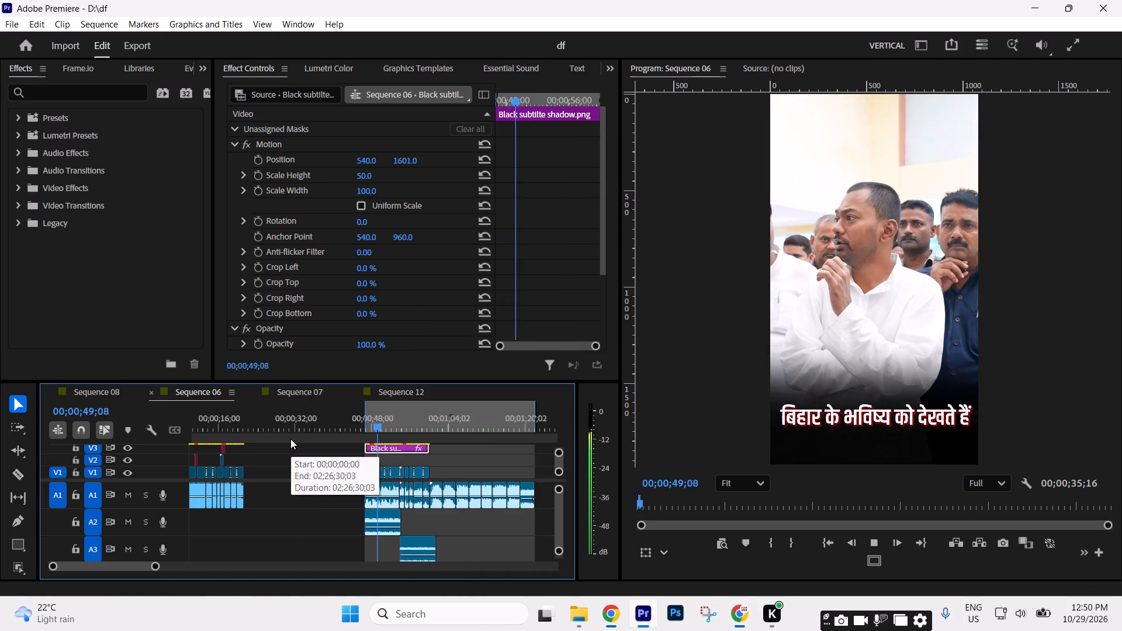
key("space")
key("minus")
key("equal")
left_click_drag(396, 425, 401, 424)
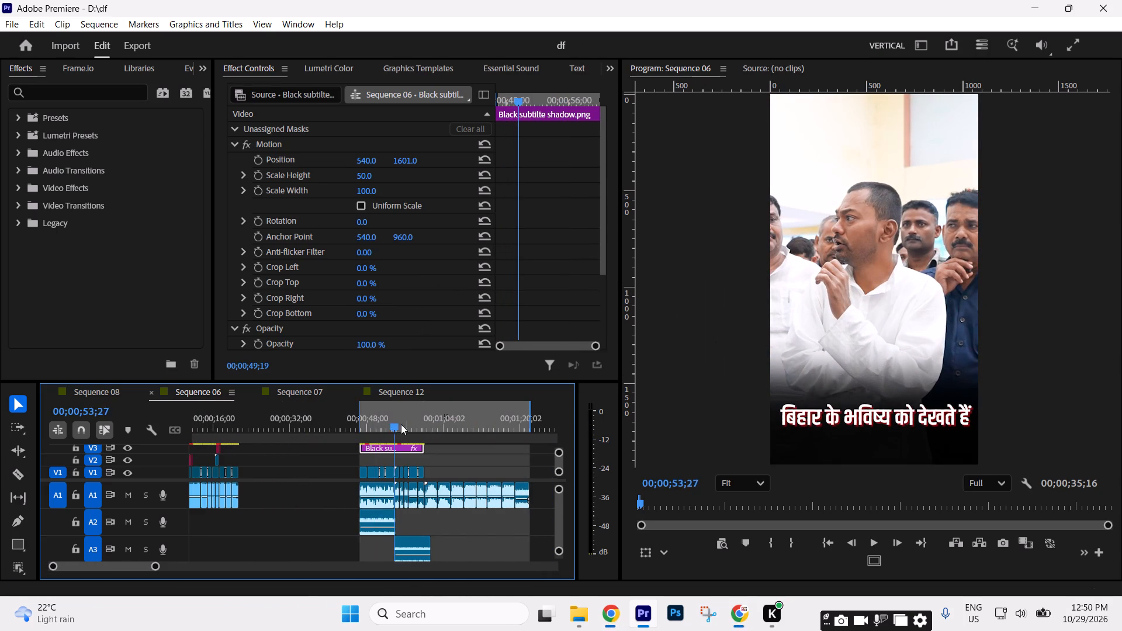
left_click_drag(401, 424, 423, 424)
key("Down")
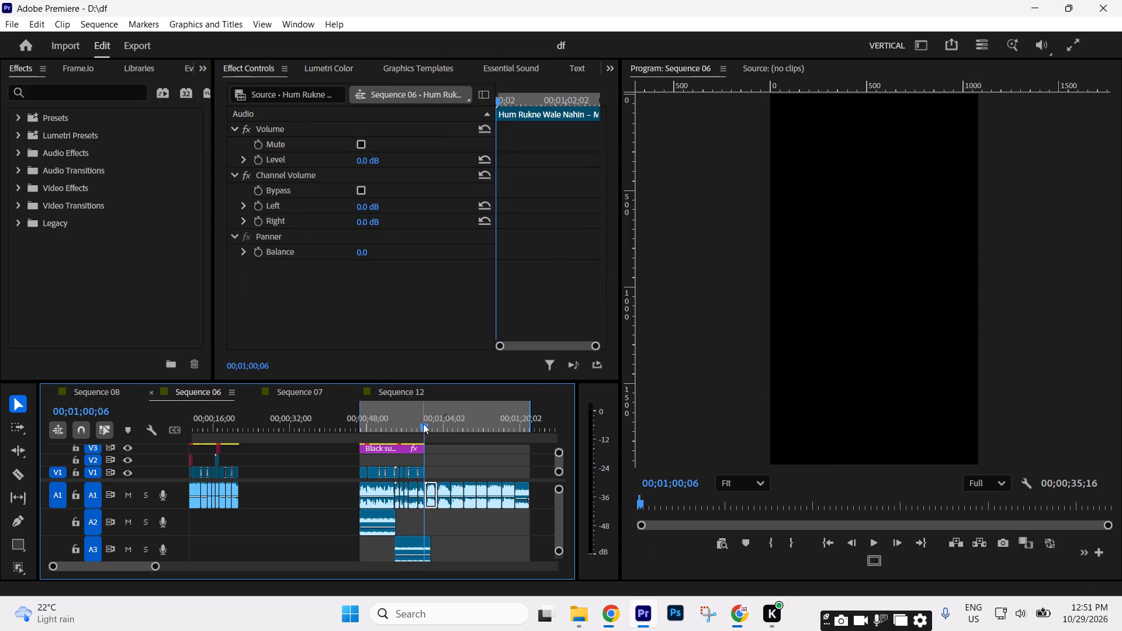
type("==")
type("---")
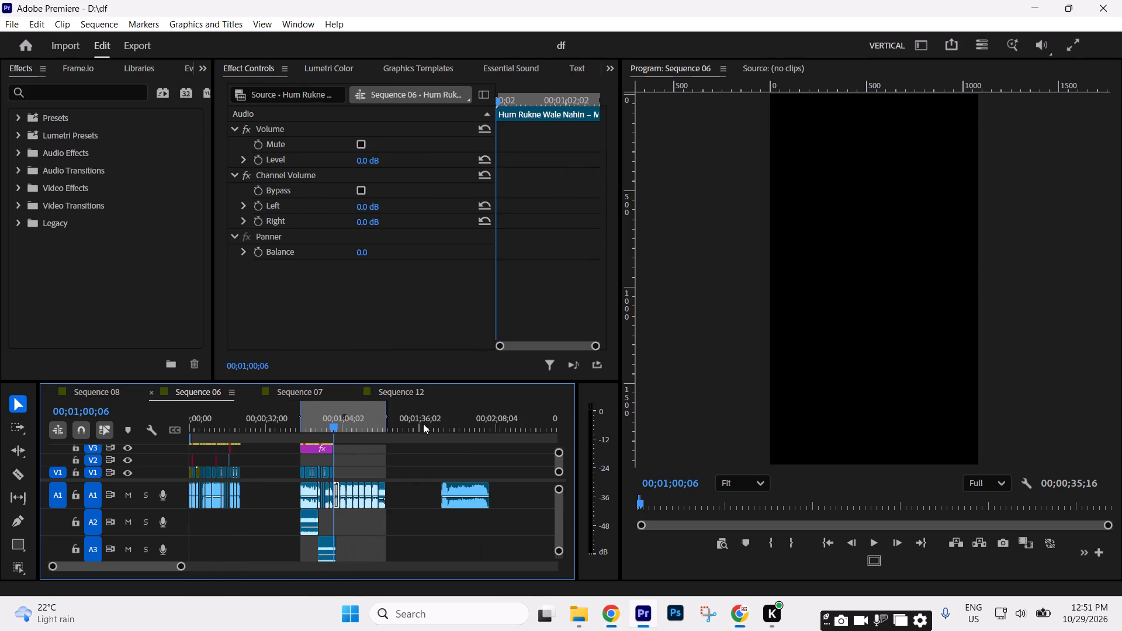
Save the project.
key("ctrl+s")
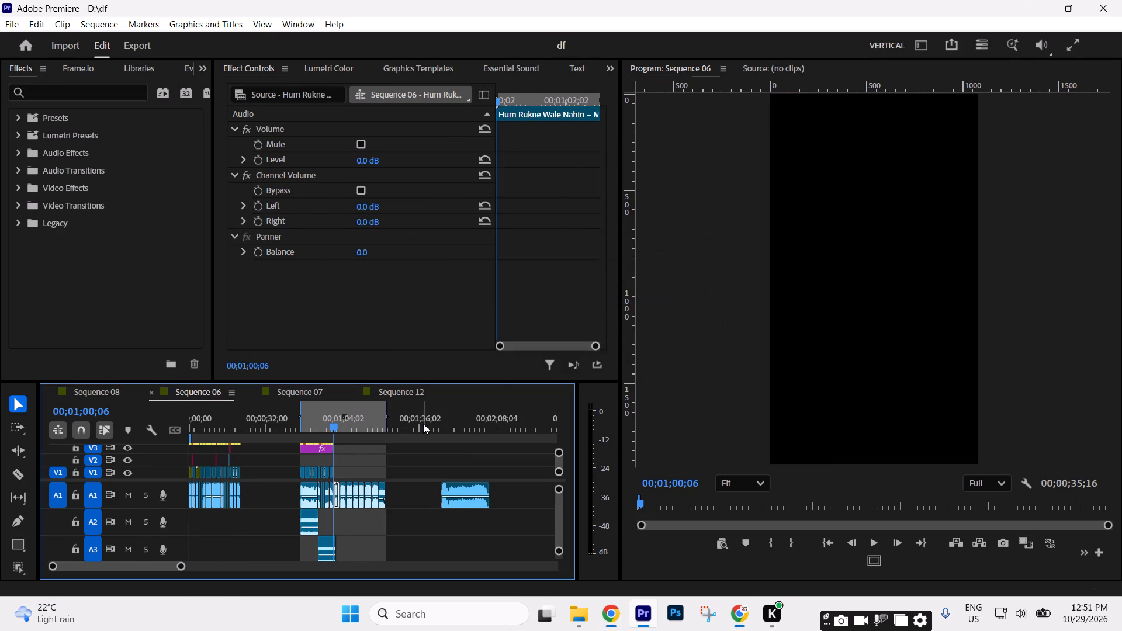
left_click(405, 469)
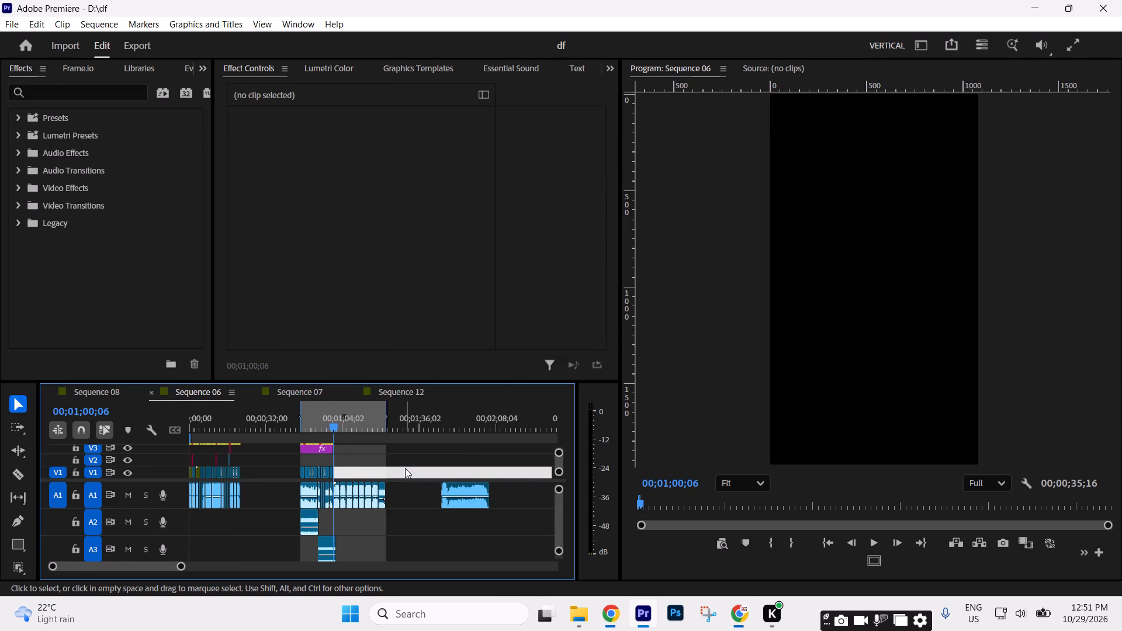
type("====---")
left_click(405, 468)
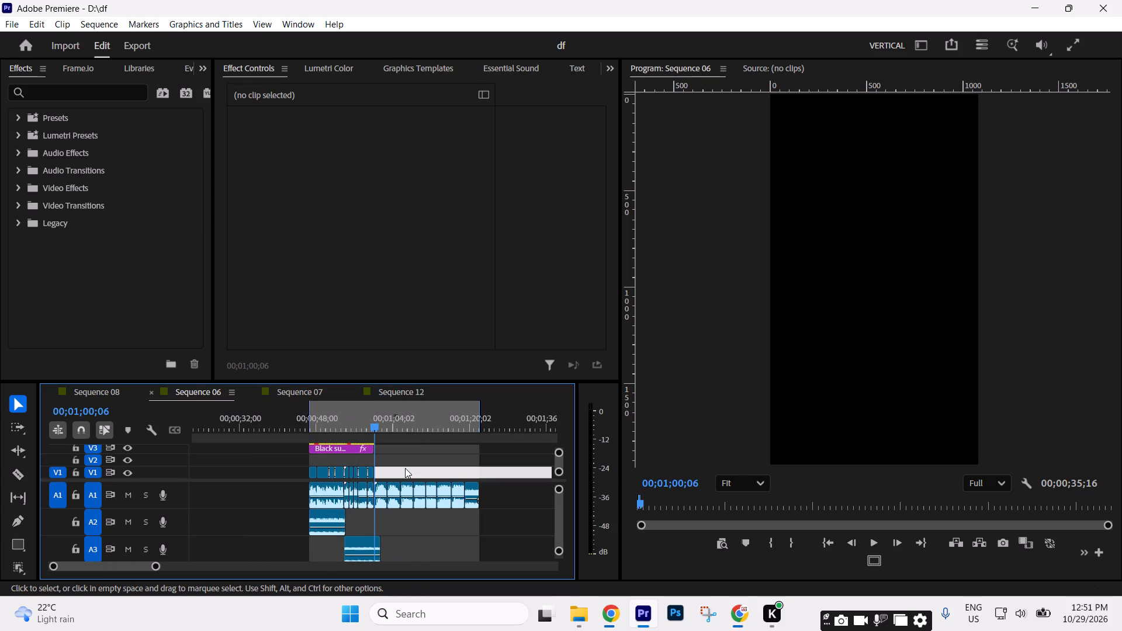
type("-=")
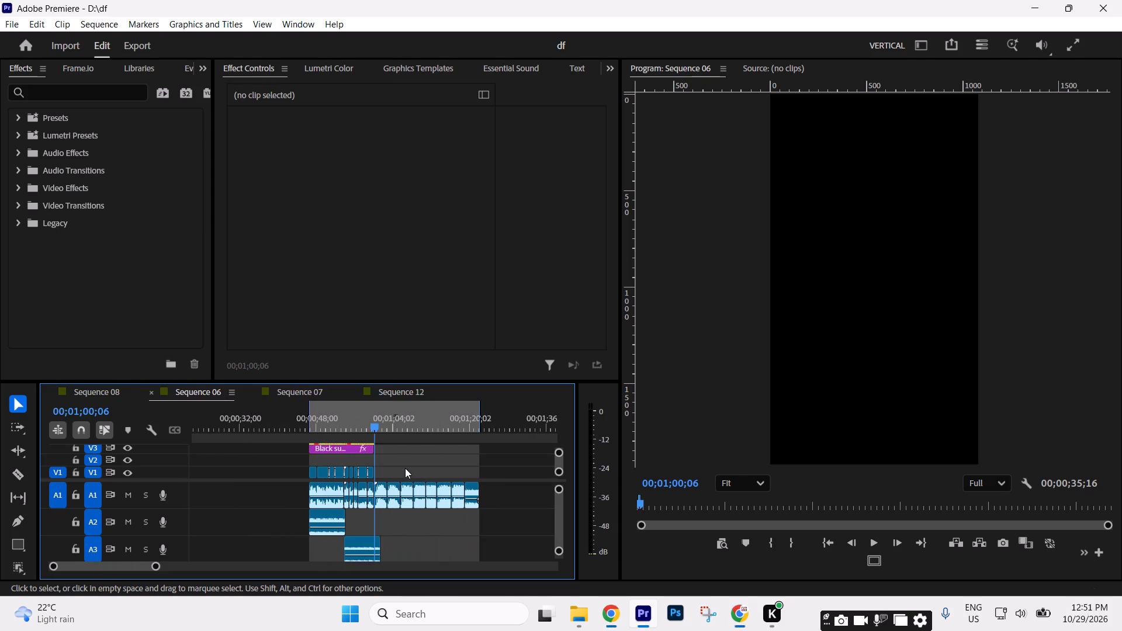
Save the project.
key("ctrl+s")
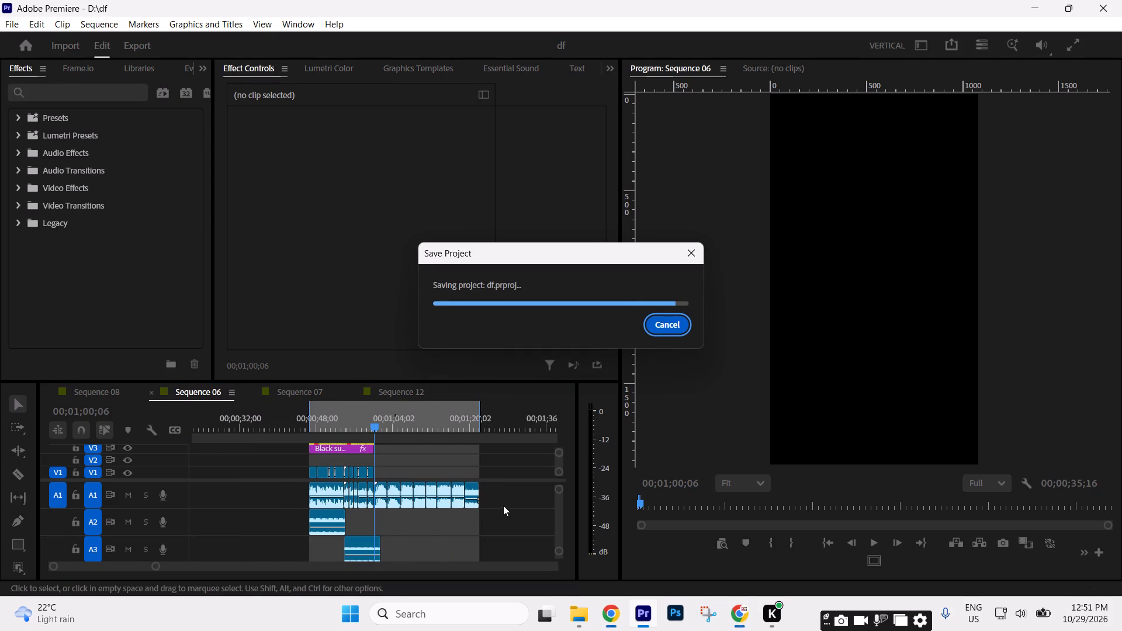
Raise the volume before the fade-out on the last Hum Rukne Wale Nahin clip on A1 to about -0.9 dB.
left_click(476, 420)
type("==")
key("equal")
left_click_drag(559, 553, 559, 547)
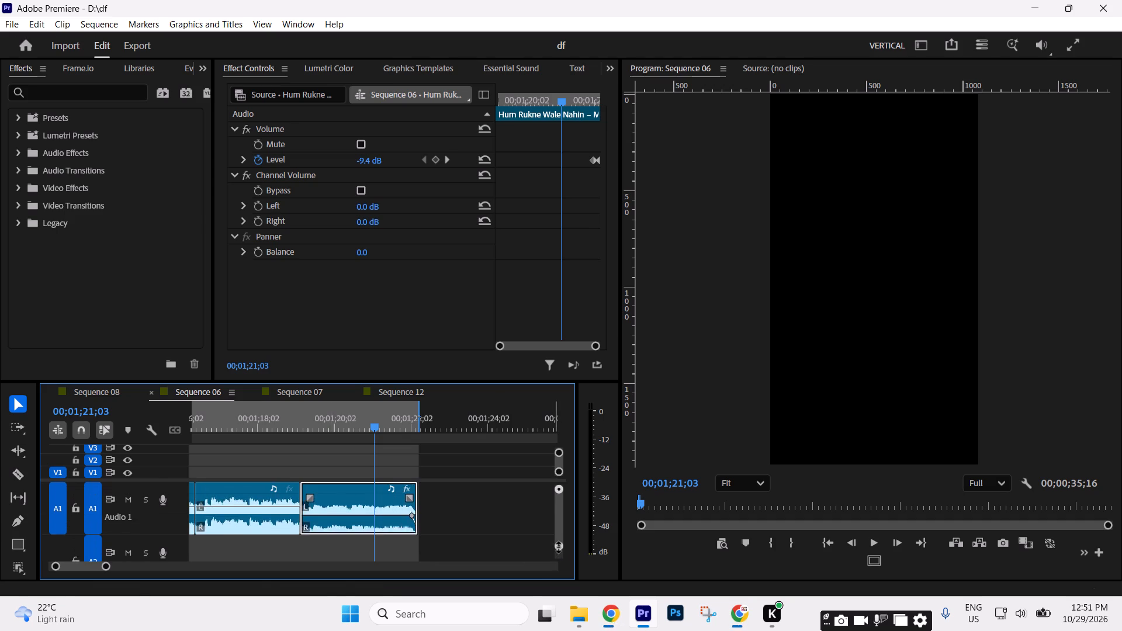
left_click_drag(559, 547, 558, 546)
left_click_drag(329, 521, 327, 510)
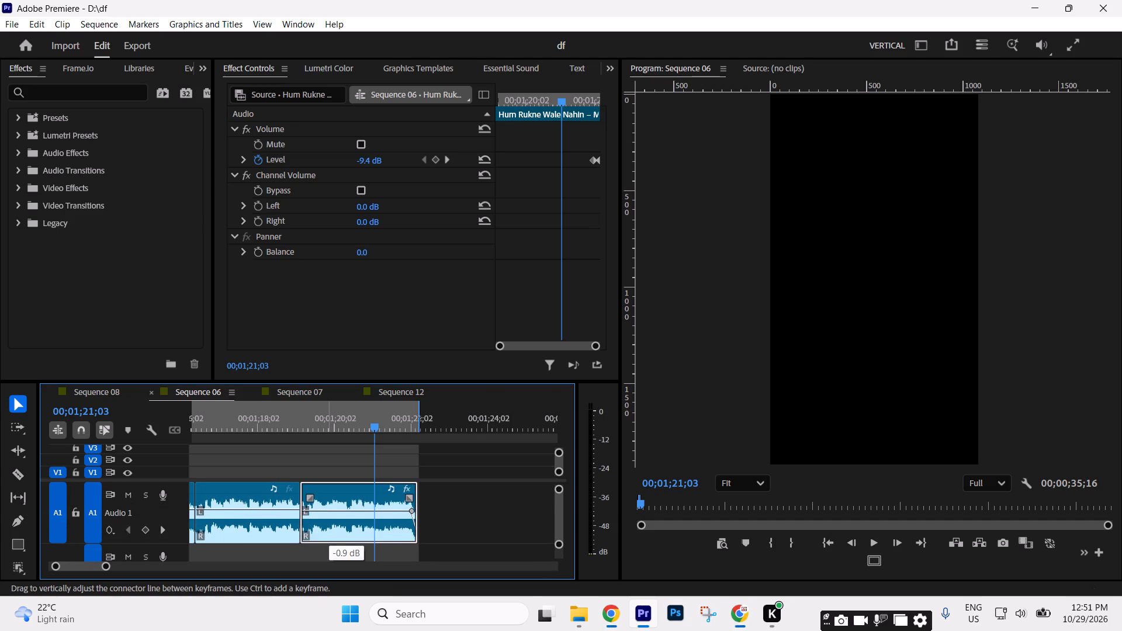
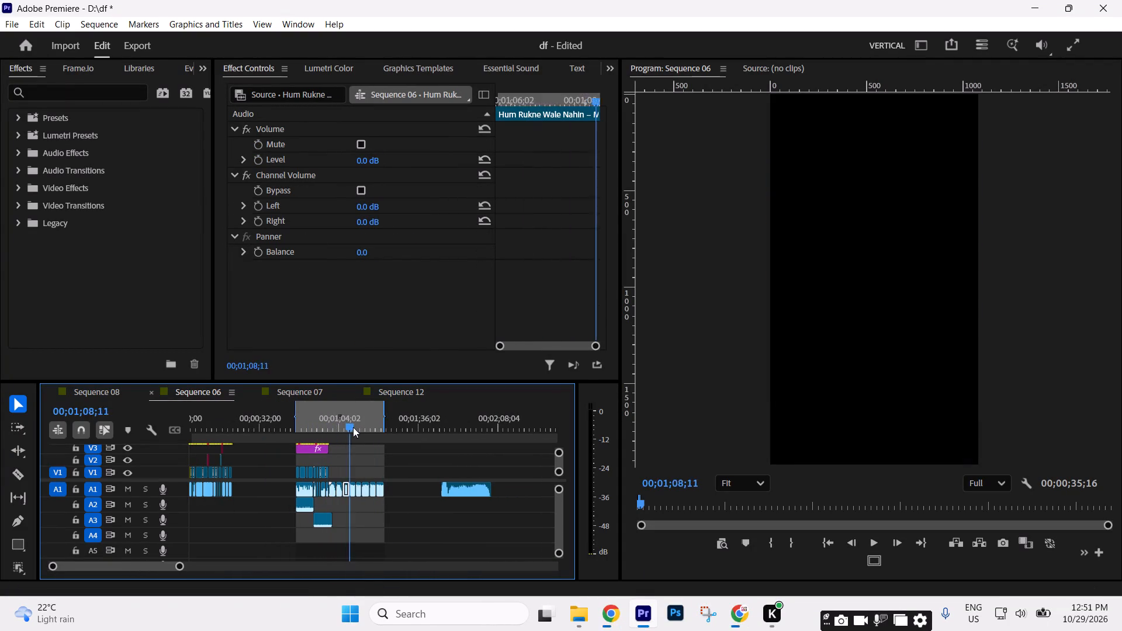
Review the second edited section of Sequence 06 from about 00;00;50;12 through 00;00;58;27 and its layout against the music.
left_click_drag(353, 427, 307, 425)
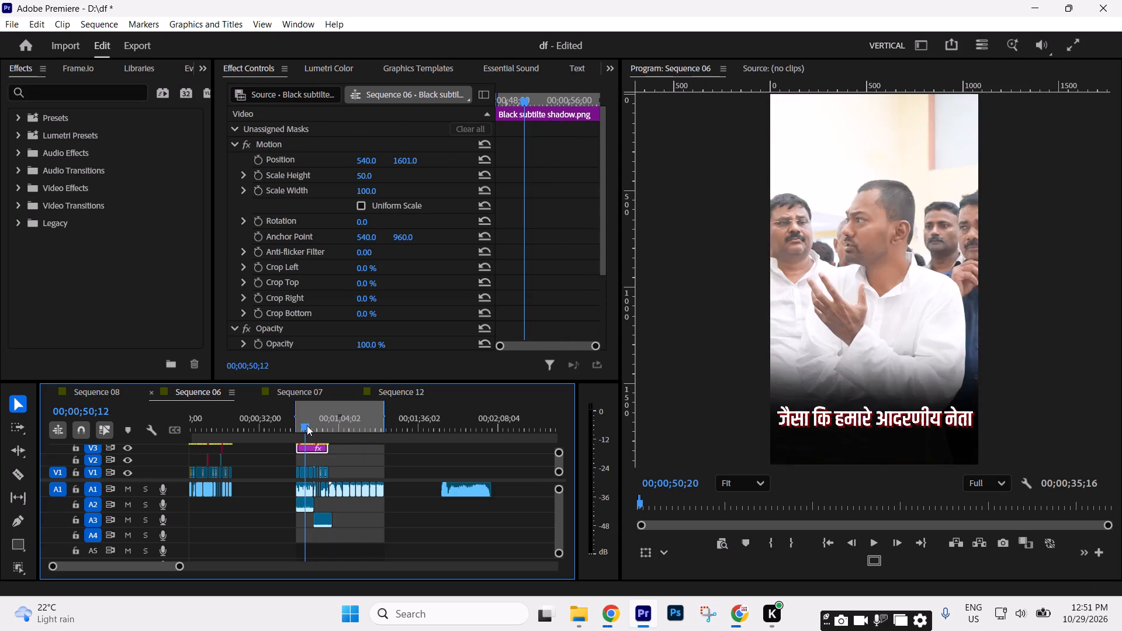
left_click_drag(307, 425, 320, 419)
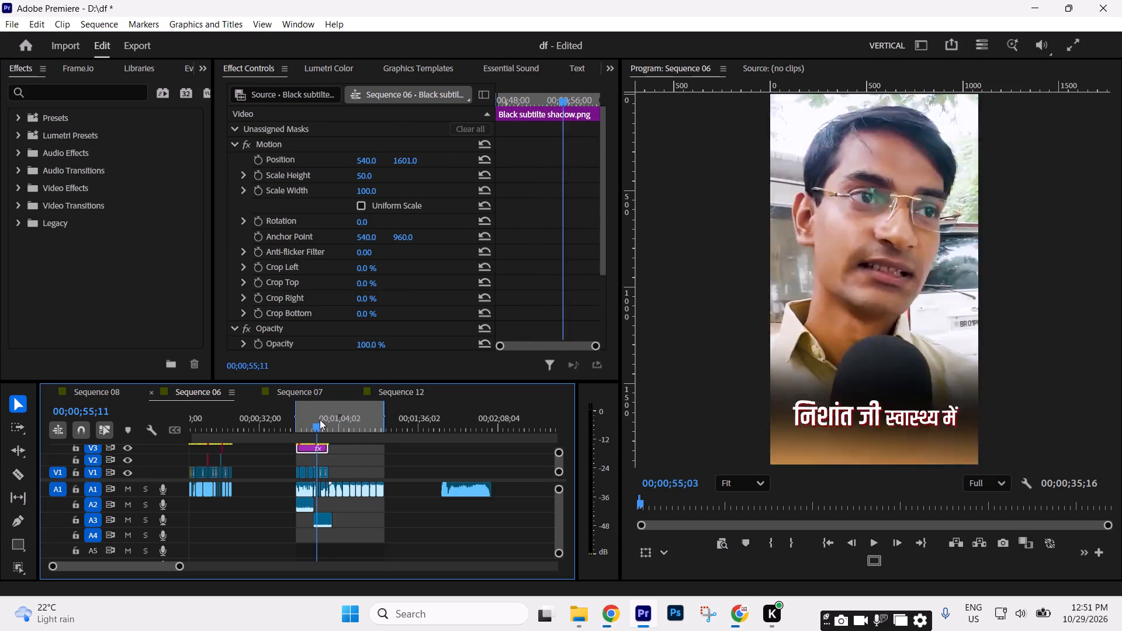
left_click_drag(320, 419, 328, 419)
left_click(347, 443)
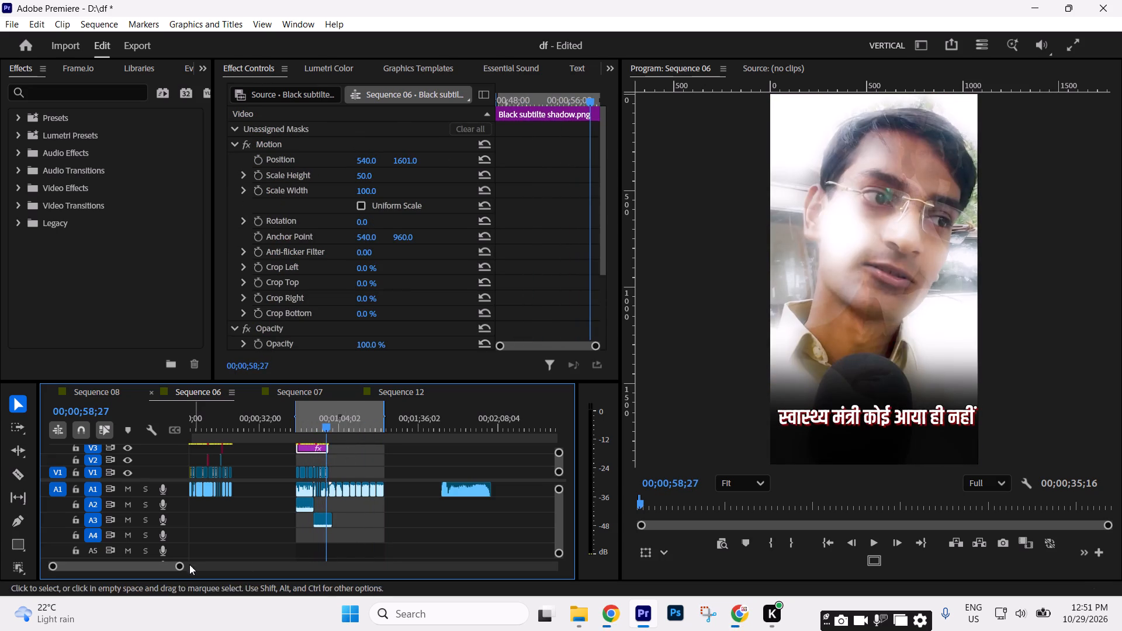
left_click_drag(180, 567, 136, 565)
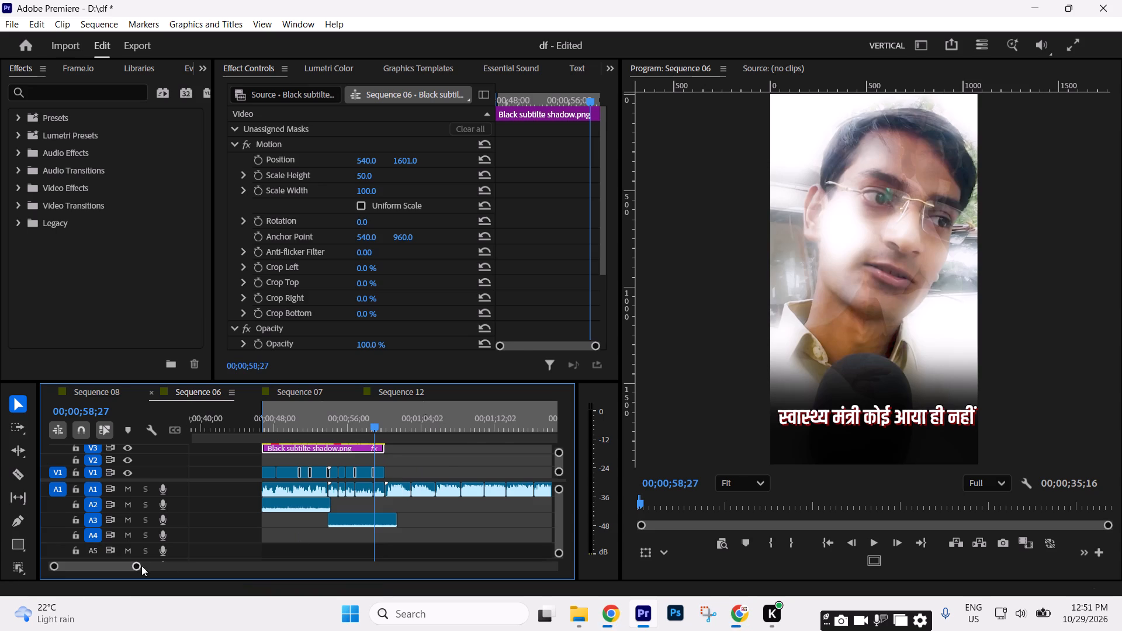
left_click_drag(141, 566, 157, 564)
left_click_drag(143, 566, 189, 563)
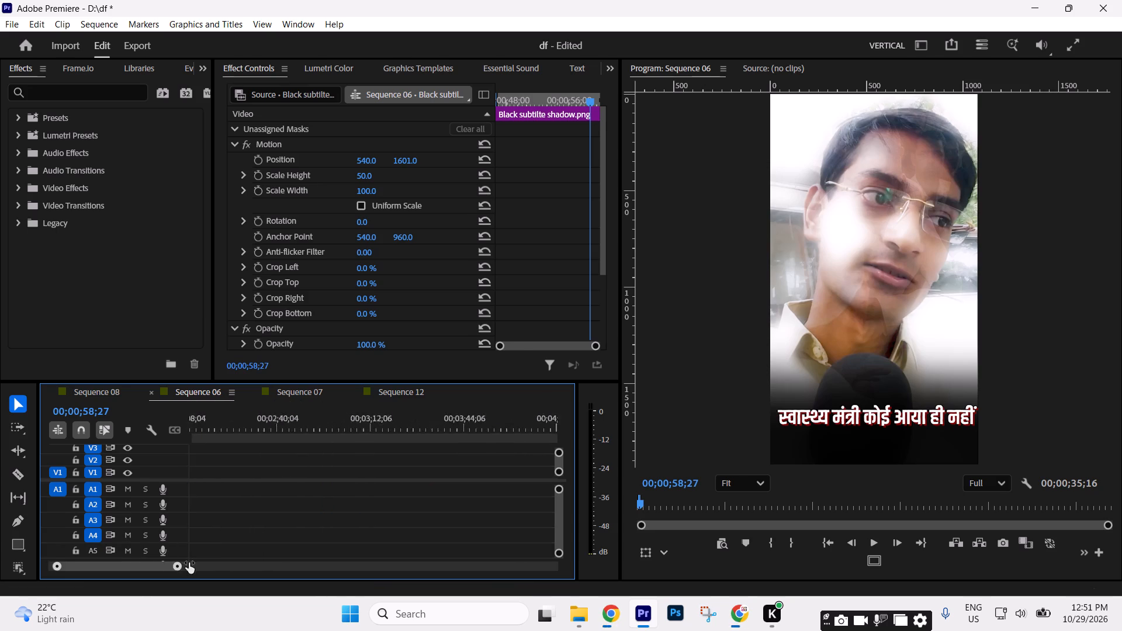
left_click_drag(189, 563, 174, 563)
left_click_drag(145, 560, 125, 563)
left_click_drag(159, 563, 144, 564)
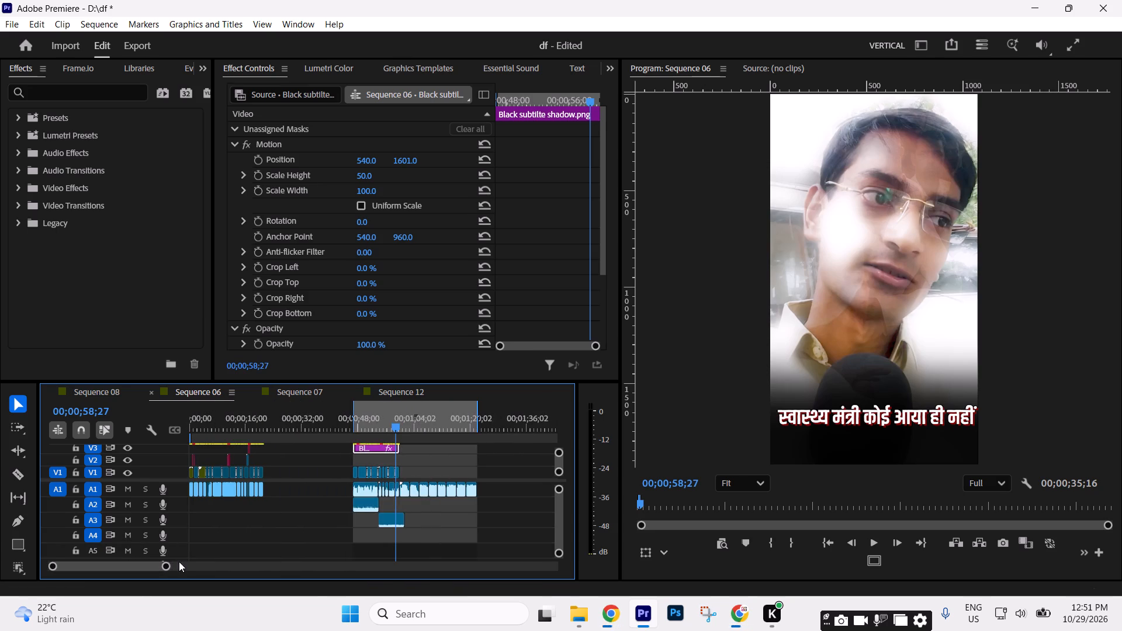
left_click_drag(169, 564, 213, 564)
Mark the In point at the start of the second edited section.
left_click_drag(262, 425, 255, 424)
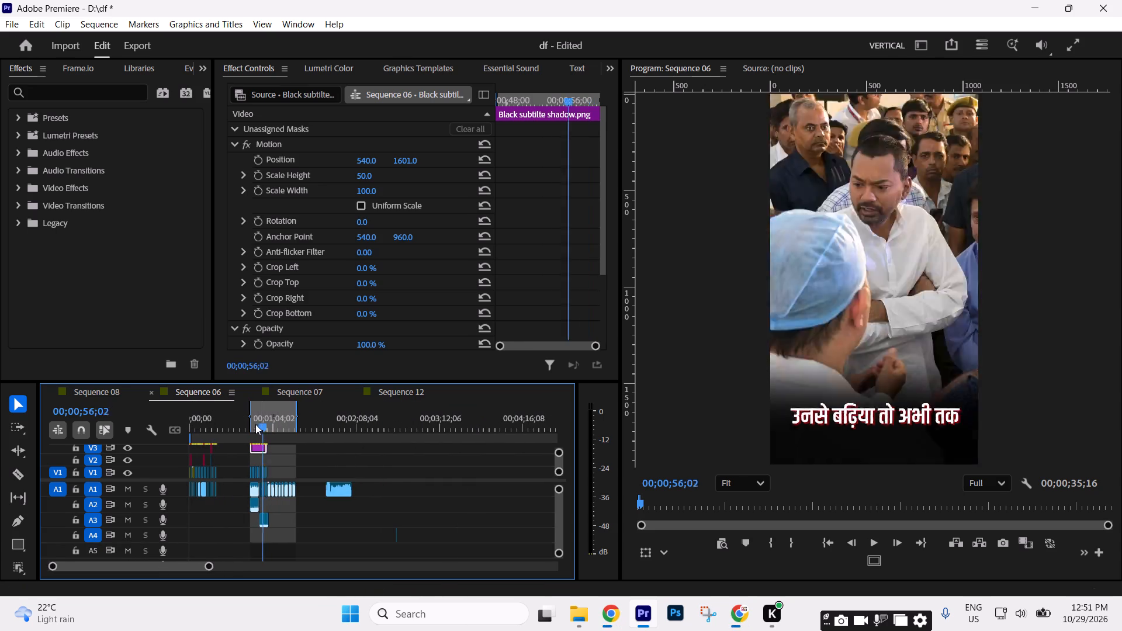
left_click_drag(255, 424, 239, 431)
key("Down")
type("i====----")
Step back and forth through the cuts of the second edited section up to the beat-cut music at 00;01;00;06.
key("Down")
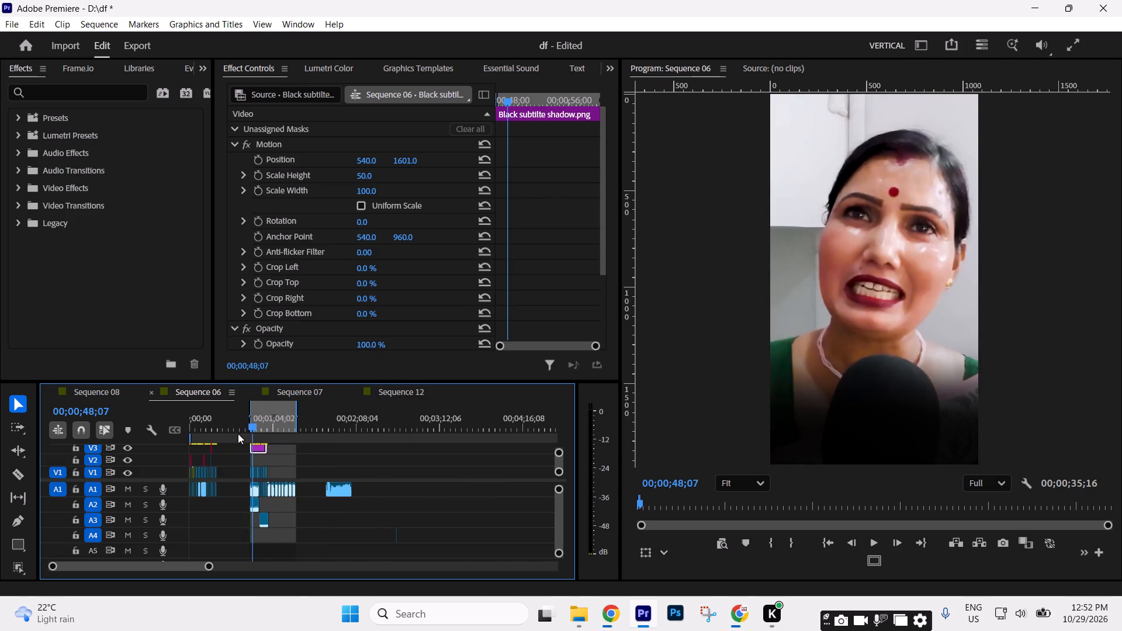
key("Down")
key("Down")
key("Down")
key("Down")
key("Down")
key("Down")
key("Down")
key("Down")
key("Down")
key("Up")
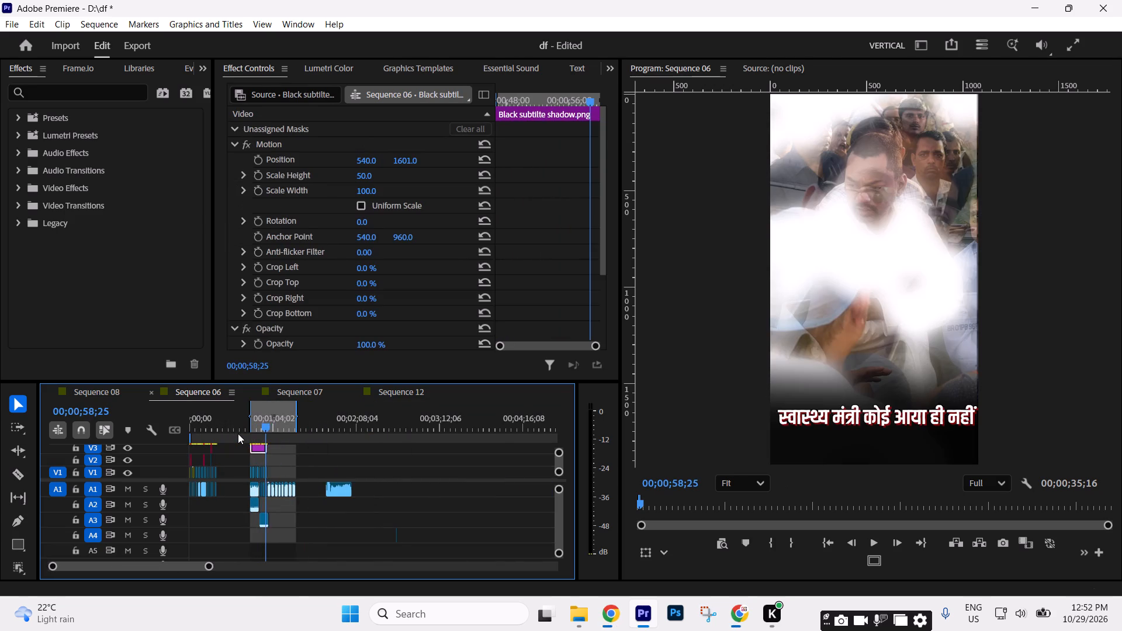
type("====---")
key("Up")
key("Up")
key("Up")
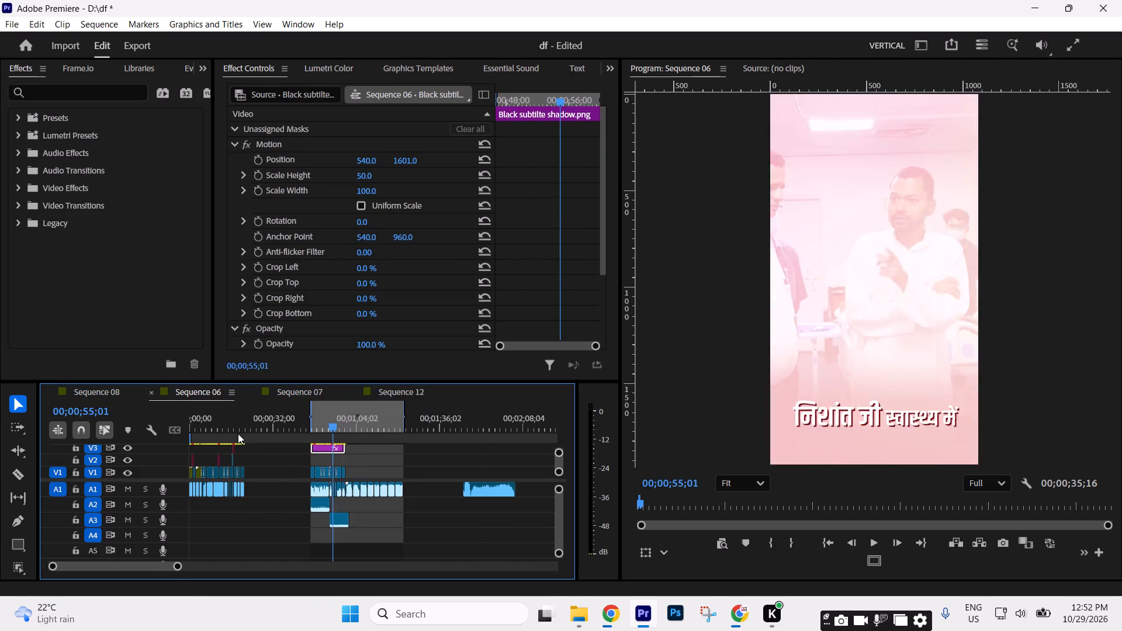
key("Up")
key("Up")
key("Up")
key("Down")
key("Down")
key("Down")
key("Down")
key("Down")
key("Down")
key("Down")
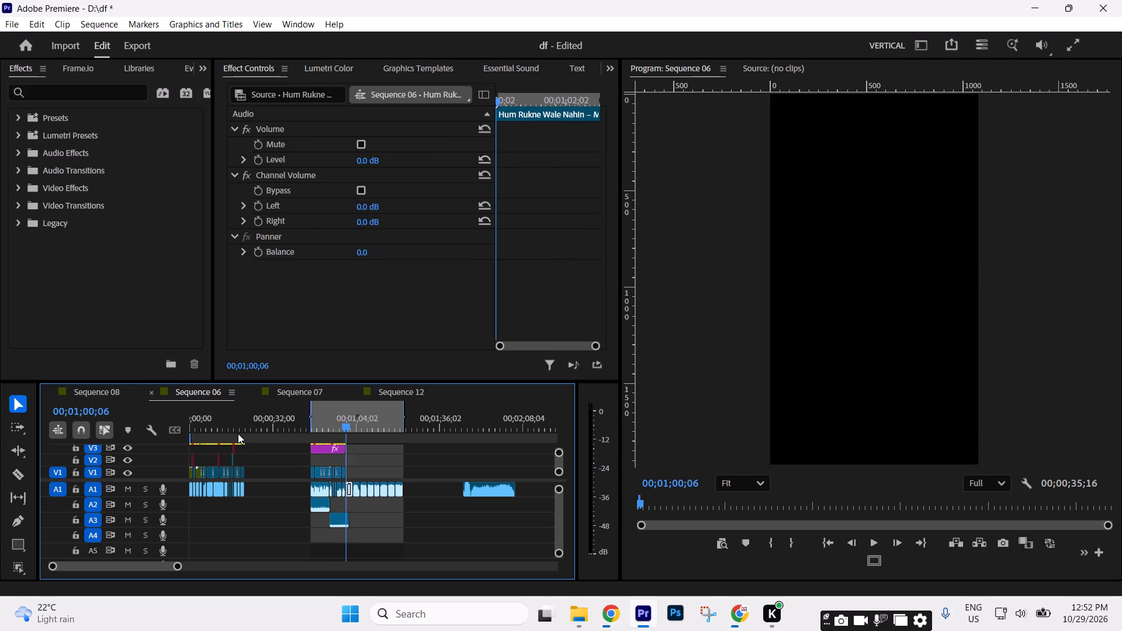
key("Down")
key("Up")
type("===----")
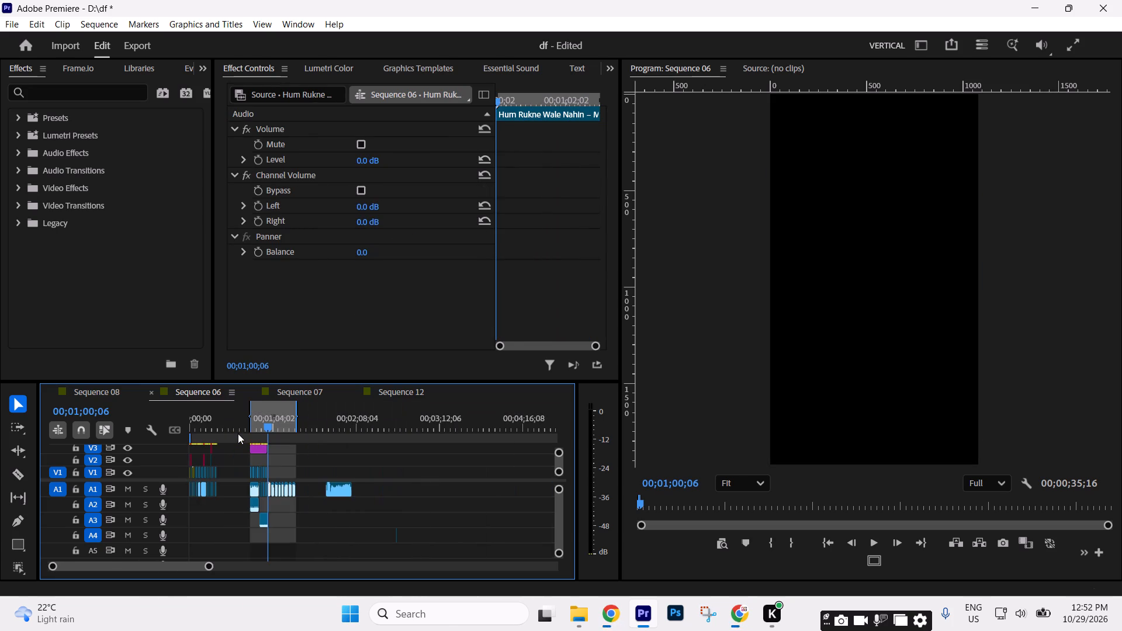
Save the project.
key("ctrl+s")
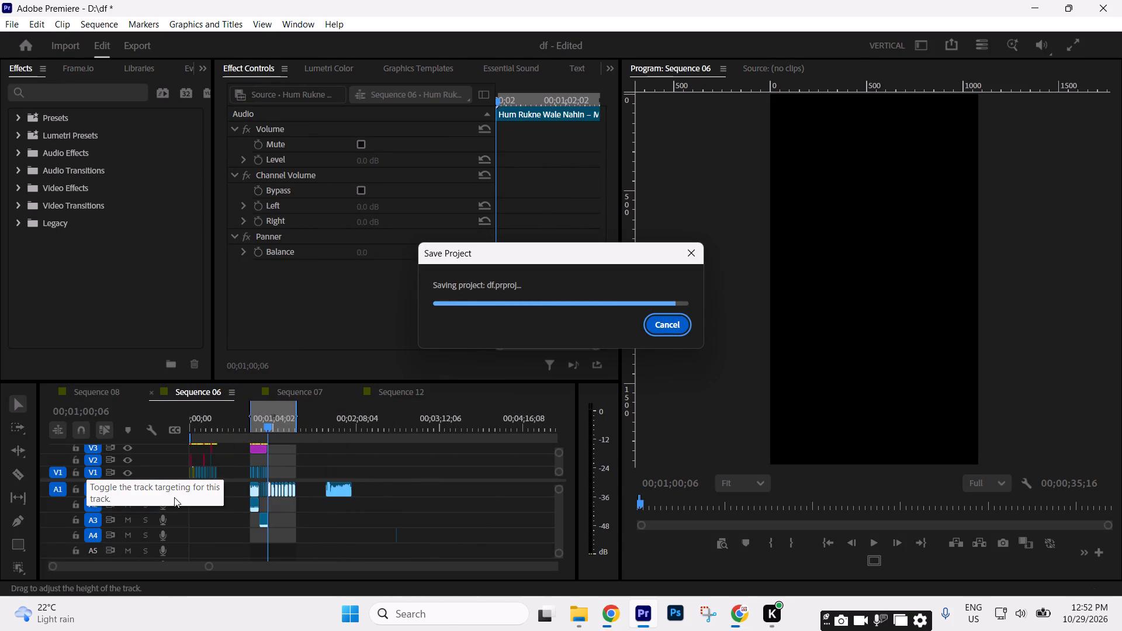
Duplicate the C1176.MP4 clip around 00;00;08 in the first section onto V1 above the music cut at about 00;01;03.
left_click_drag(223, 429, 117, 450)
left_click_drag(207, 564, 132, 573)
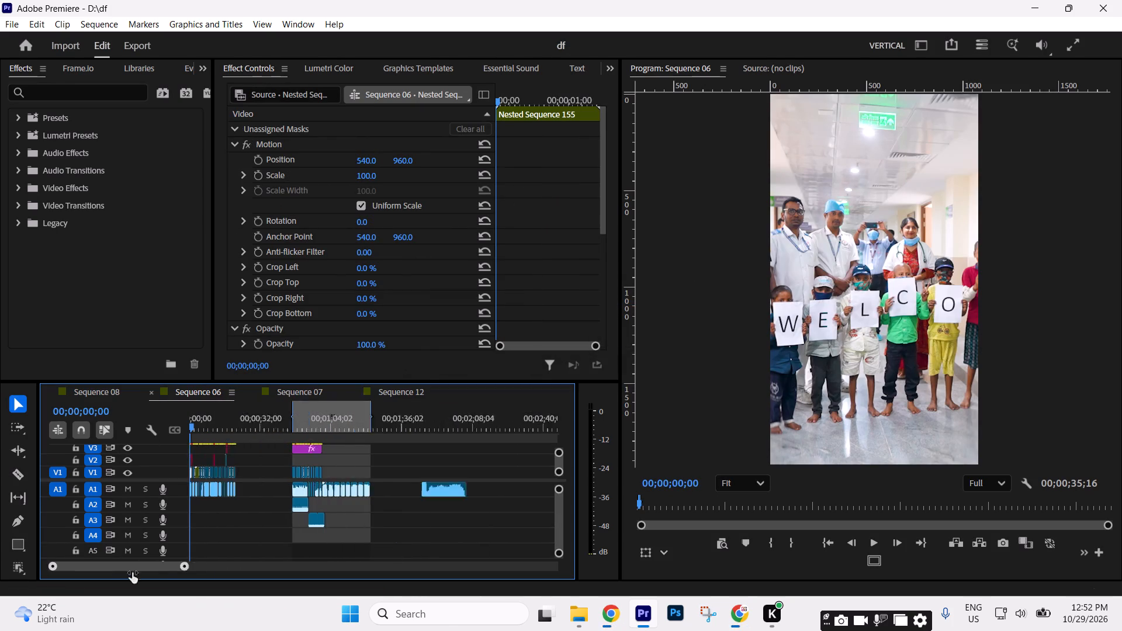
left_click_drag(132, 573, 167, 572)
left_click_drag(212, 427, 224, 424)
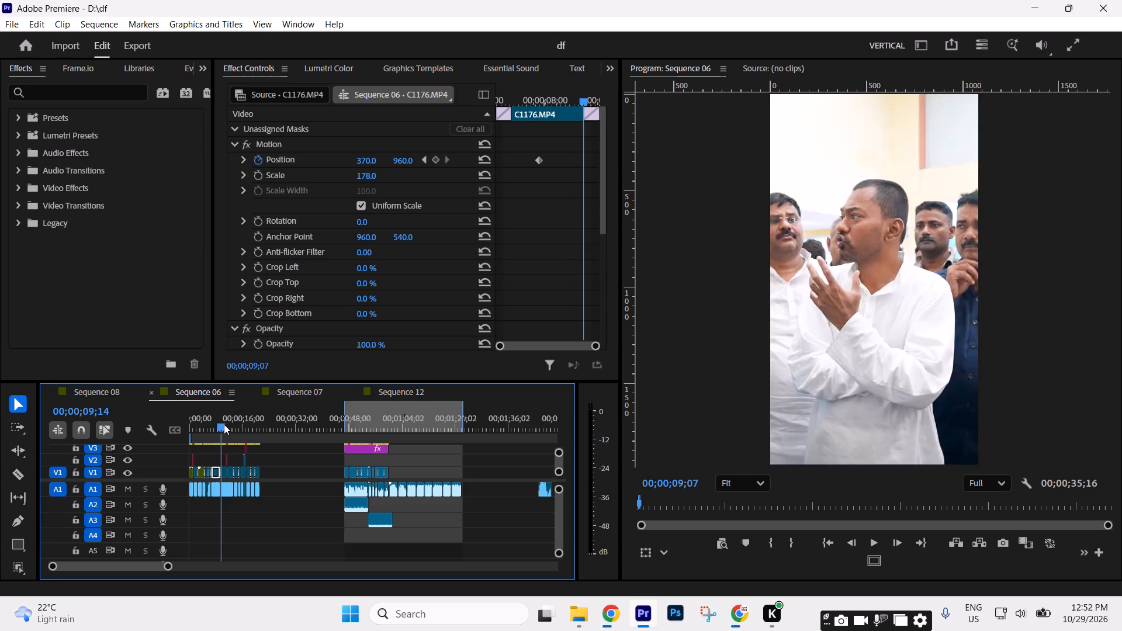
left_click_drag(224, 424, 230, 424)
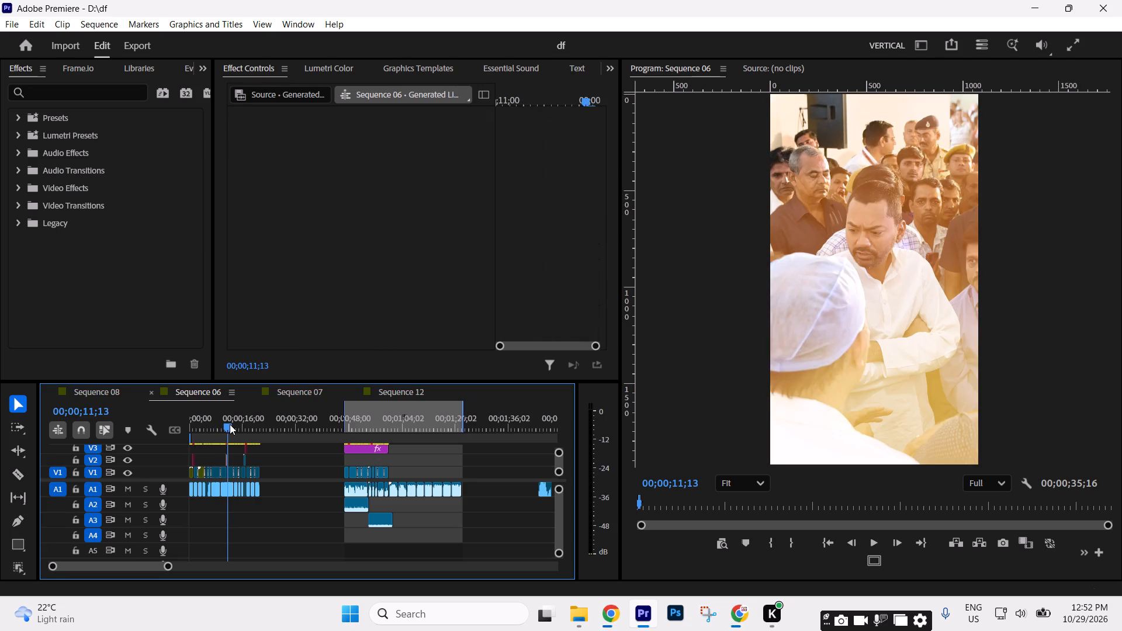
left_click_drag(230, 424, 210, 423)
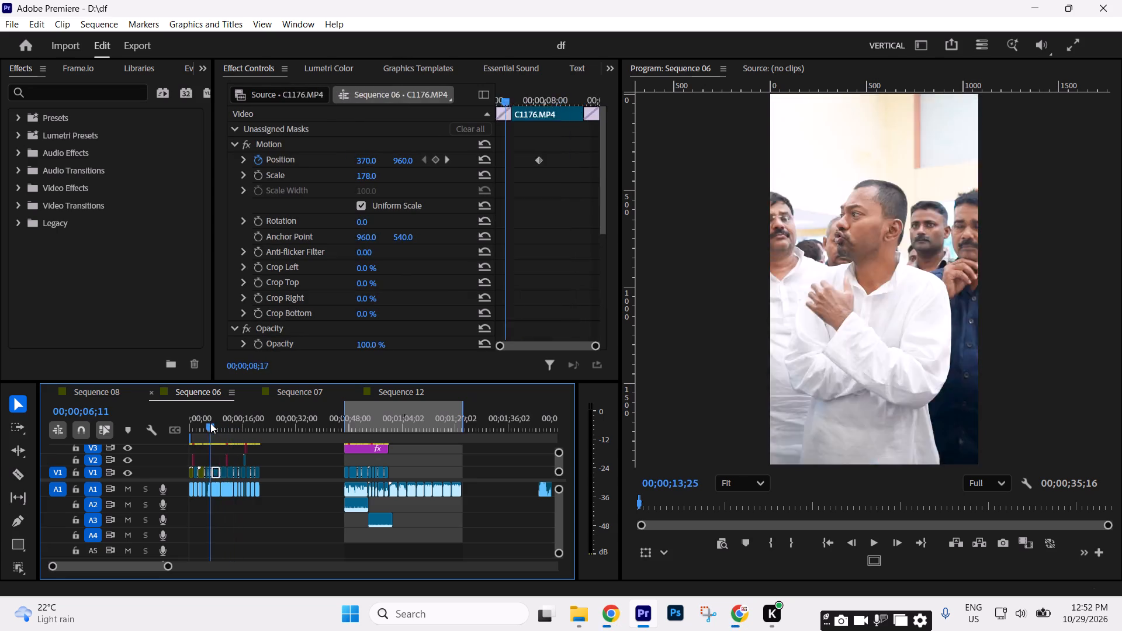
left_click_drag(210, 423, 204, 425)
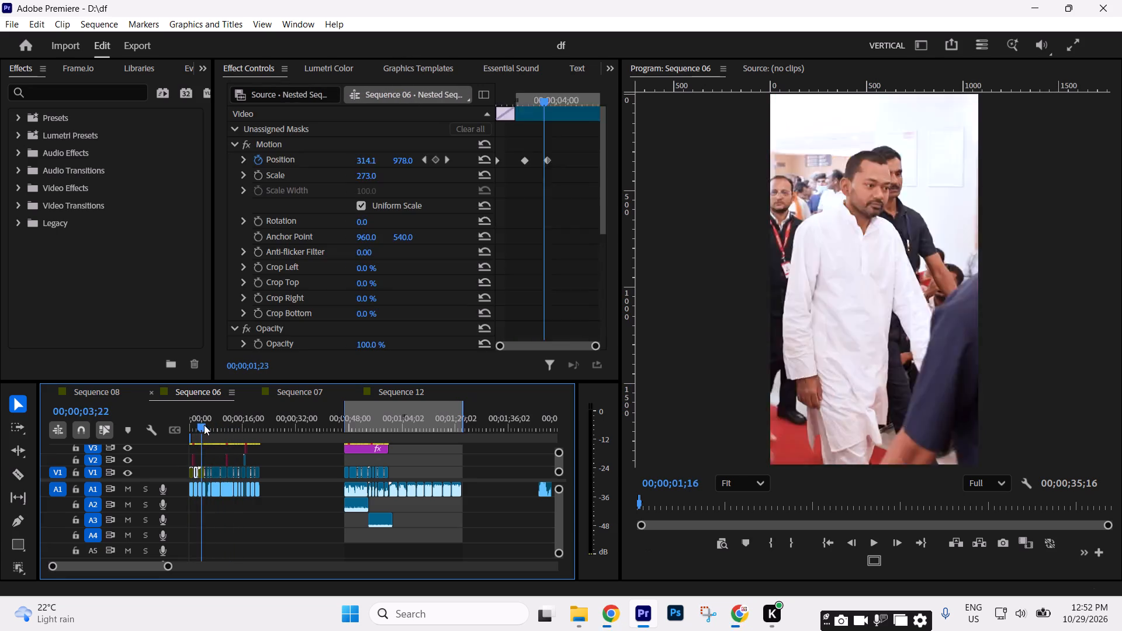
left_click_drag(204, 425, 245, 431)
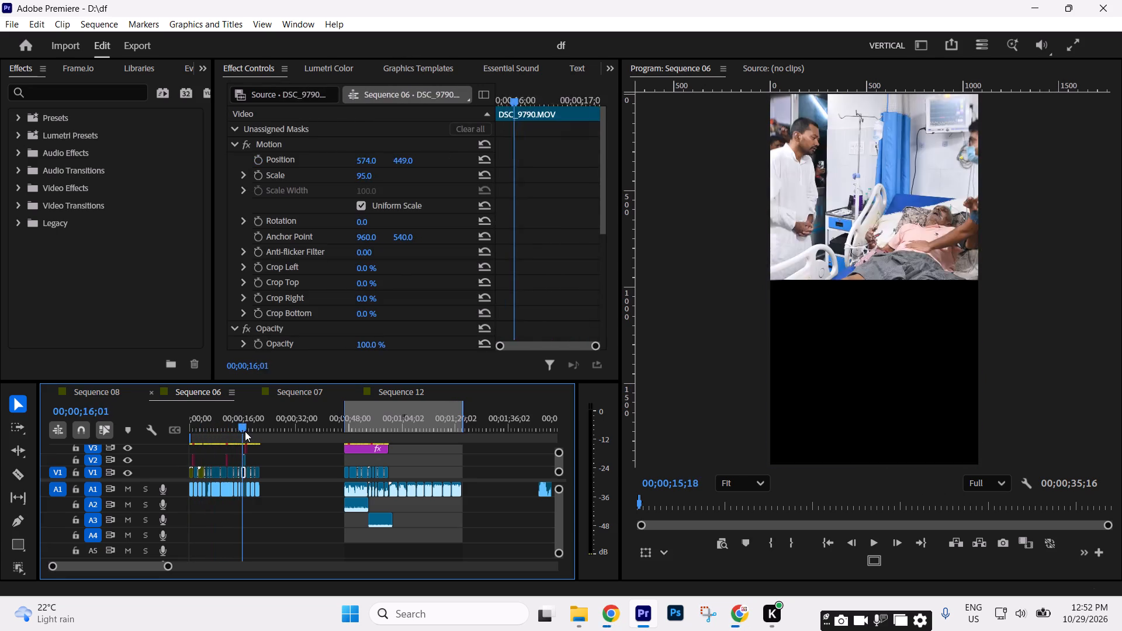
left_click_drag(245, 431, 388, 448)
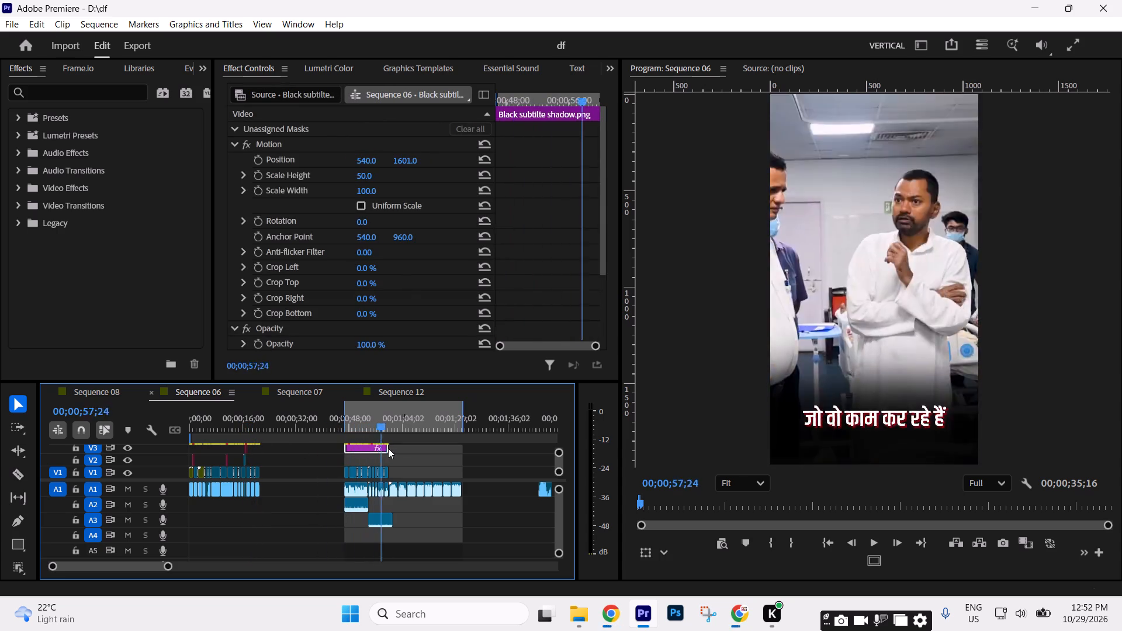
left_click_drag(388, 448, 232, 449)
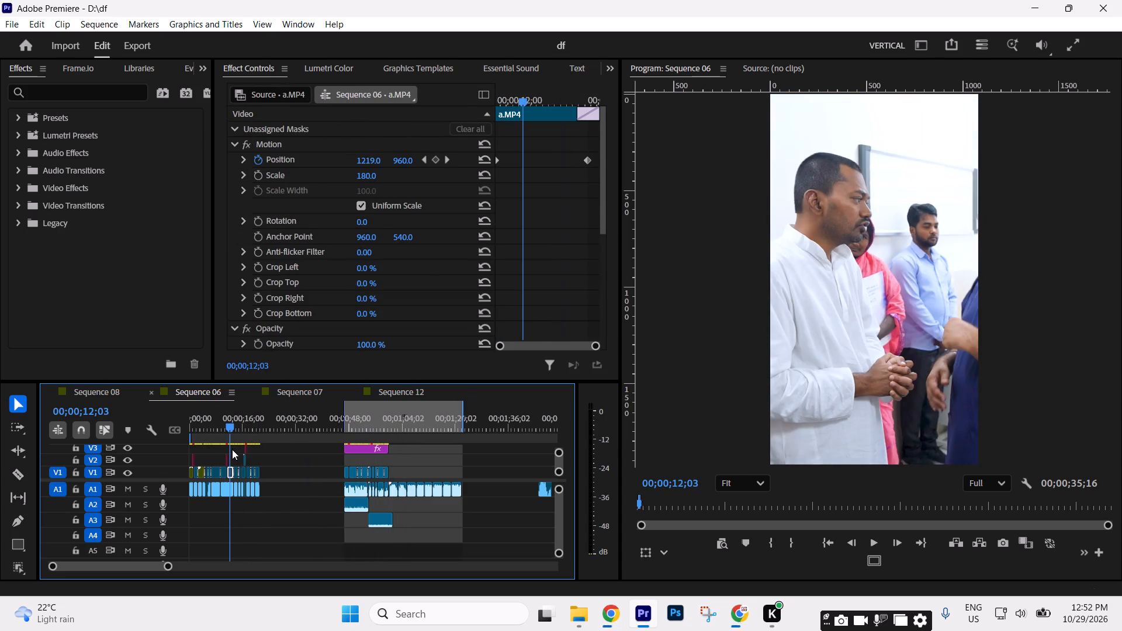
left_click_drag(232, 449, 220, 449)
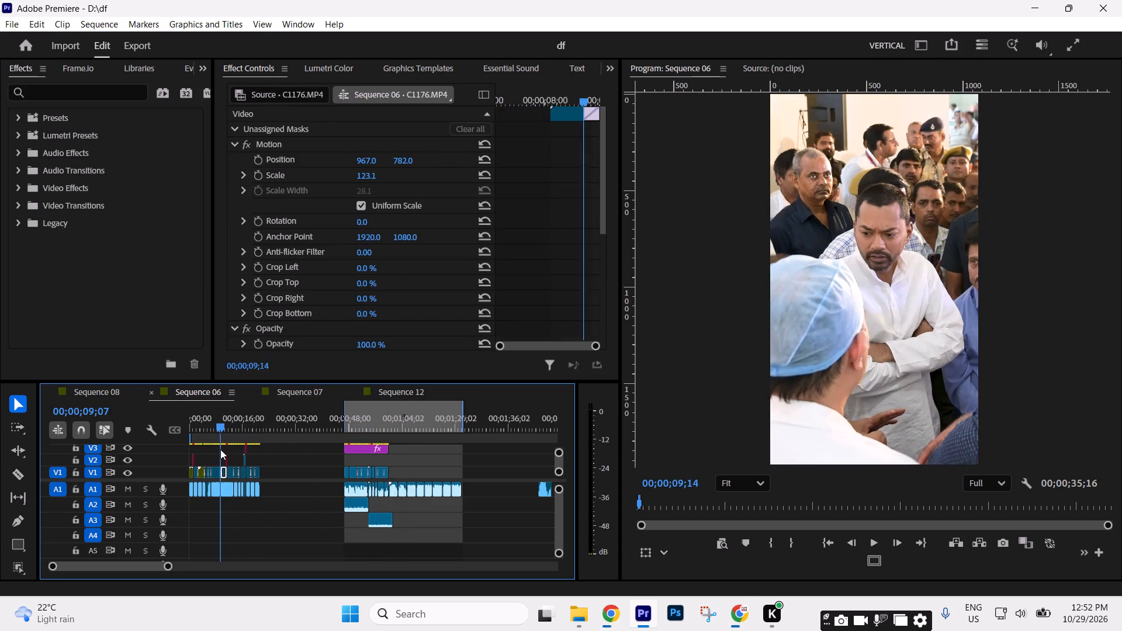
left_click_drag(220, 449, 217, 449)
left_click_drag(214, 473, 403, 480)
left_click(401, 430)
key("equal")
key("equal")
key("equal")
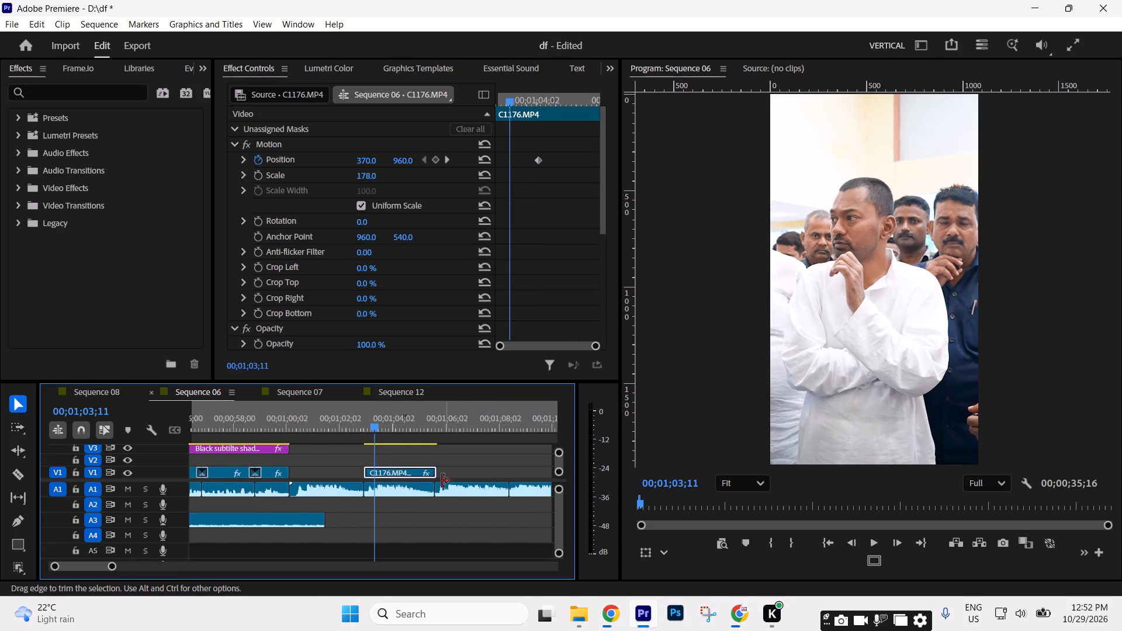
type("--")
key("equal")
key("equal")
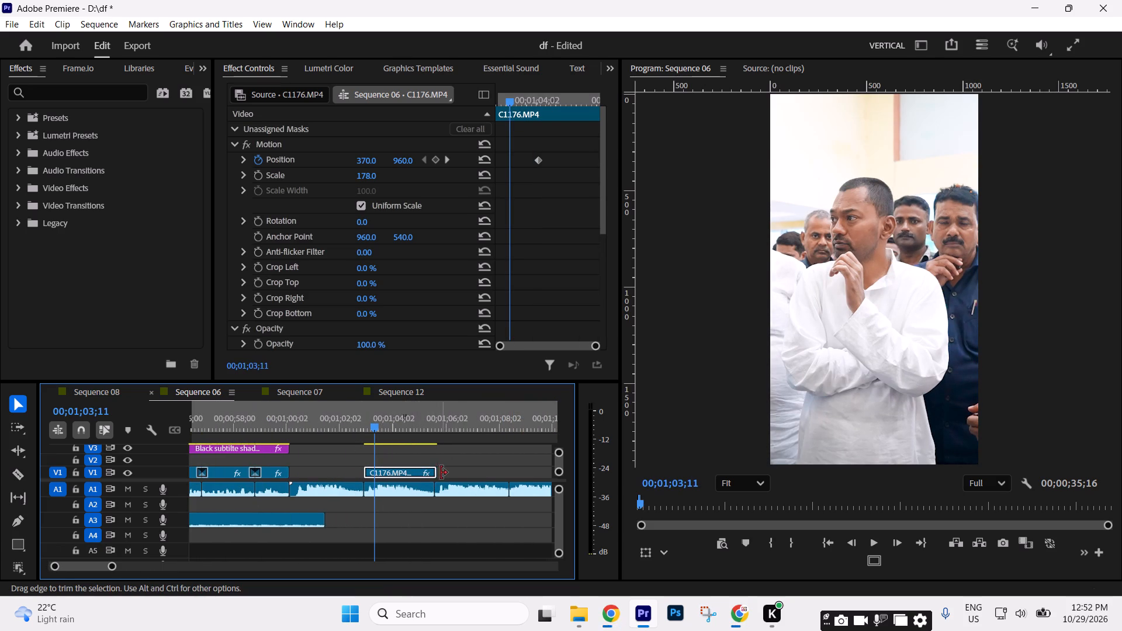
left_click(441, 473)
Duplicate the T3E_0949I.MOV clip at 00;00;19;07 in the first section onto V1 above the music cut at 00;01;11;00.
type("--")
key("minus")
key("minus")
key("minus")
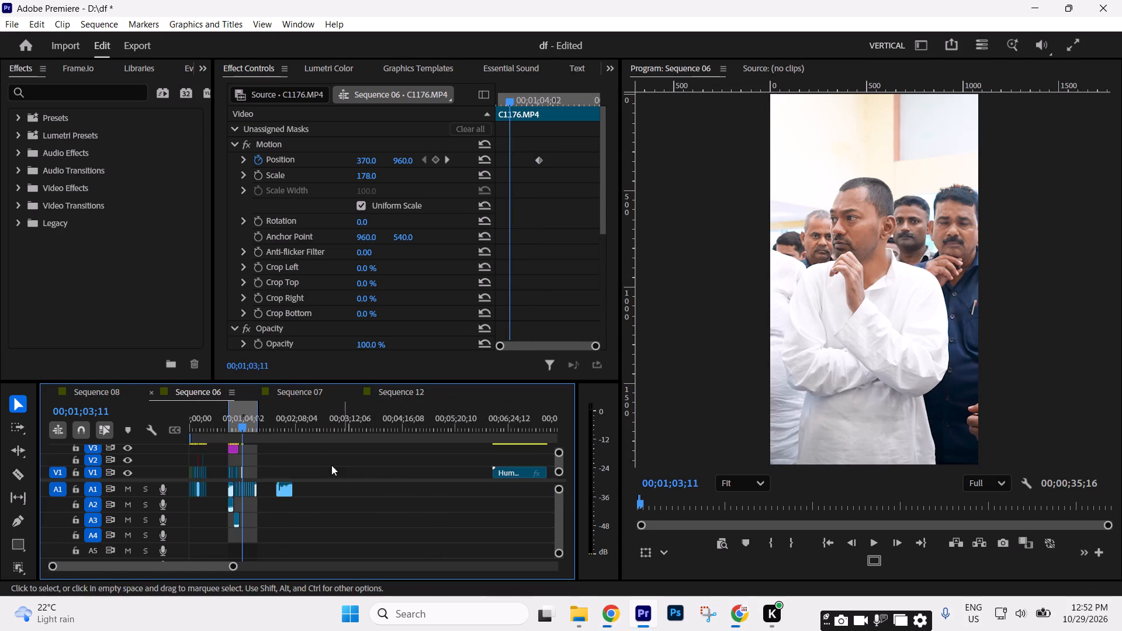
left_click(202, 432)
type("===")
type("==")
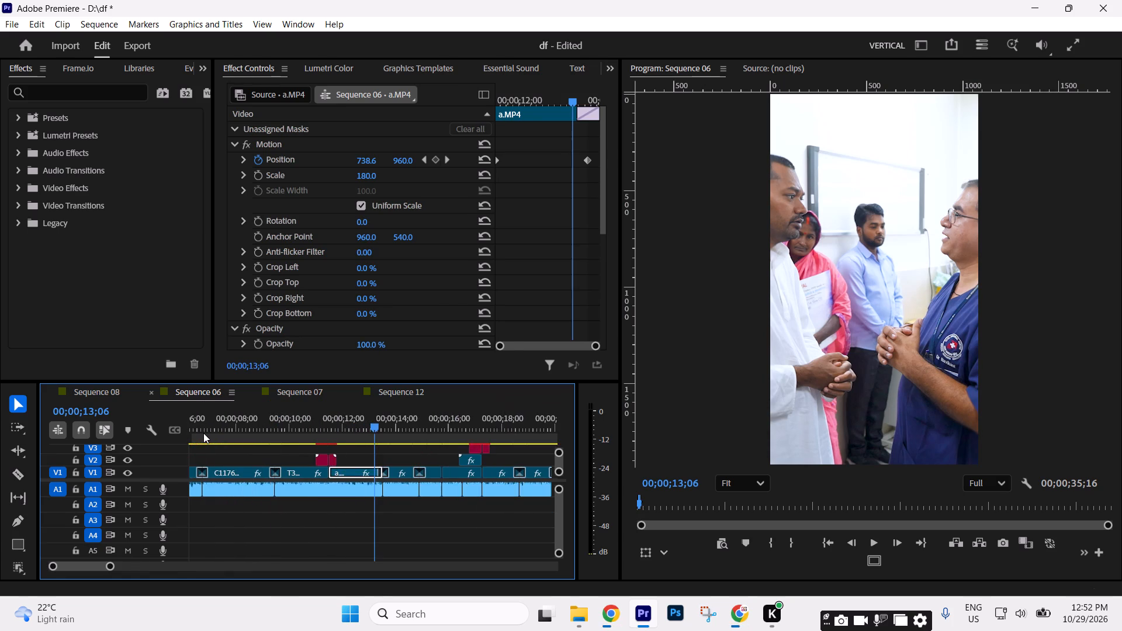
key("minus")
key("minus")
left_click_drag(285, 427, 289, 427)
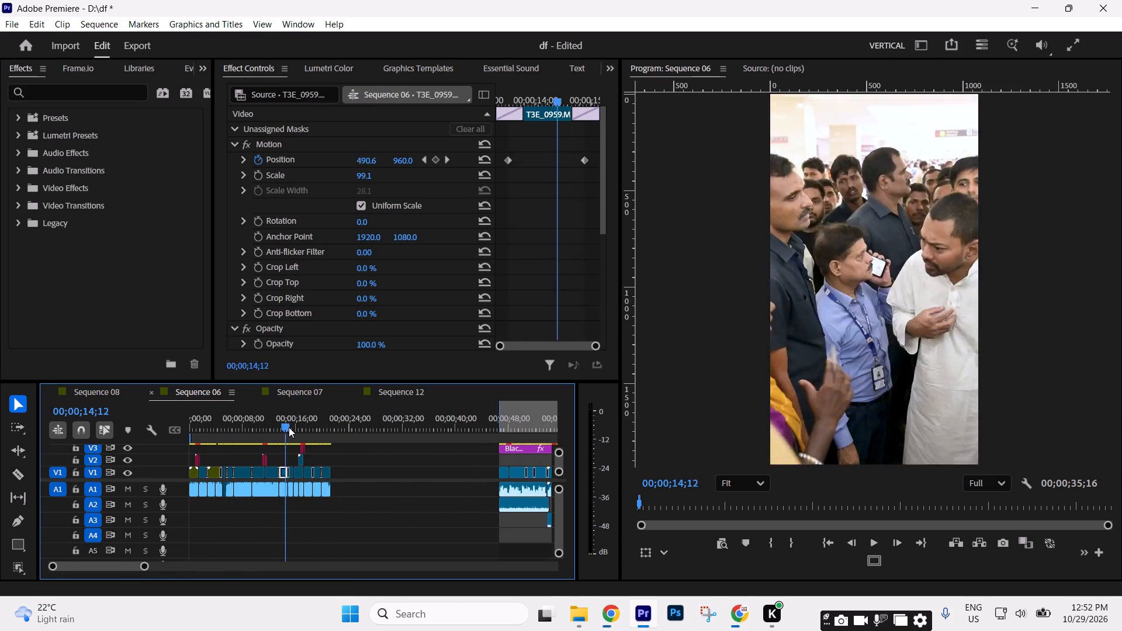
left_click_drag(289, 427, 311, 428)
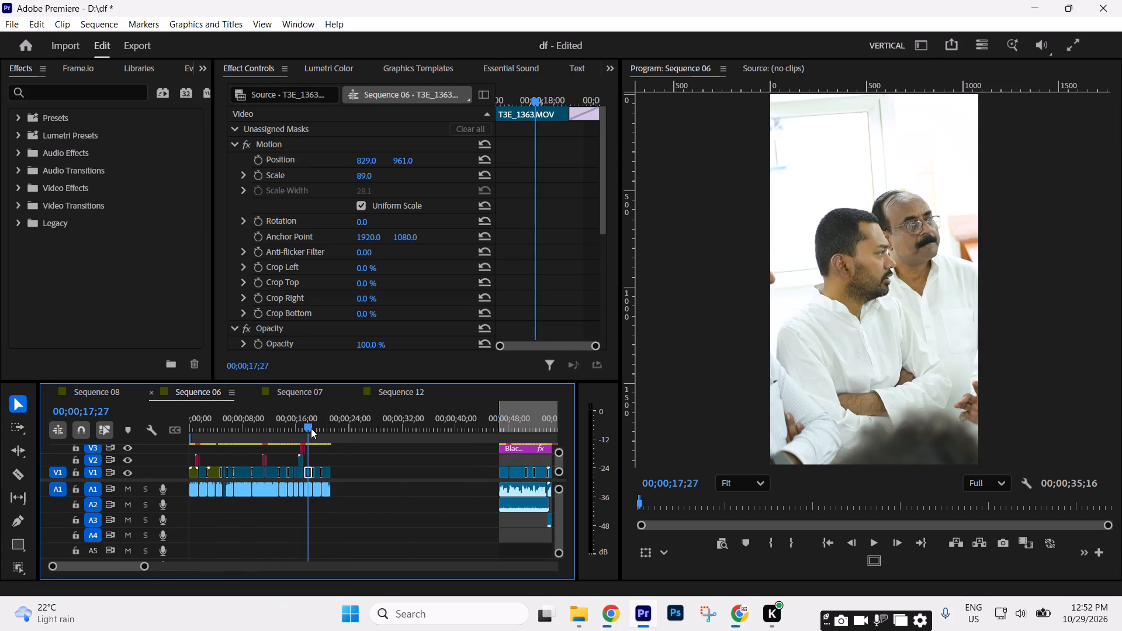
left_click_drag(311, 428, 320, 429)
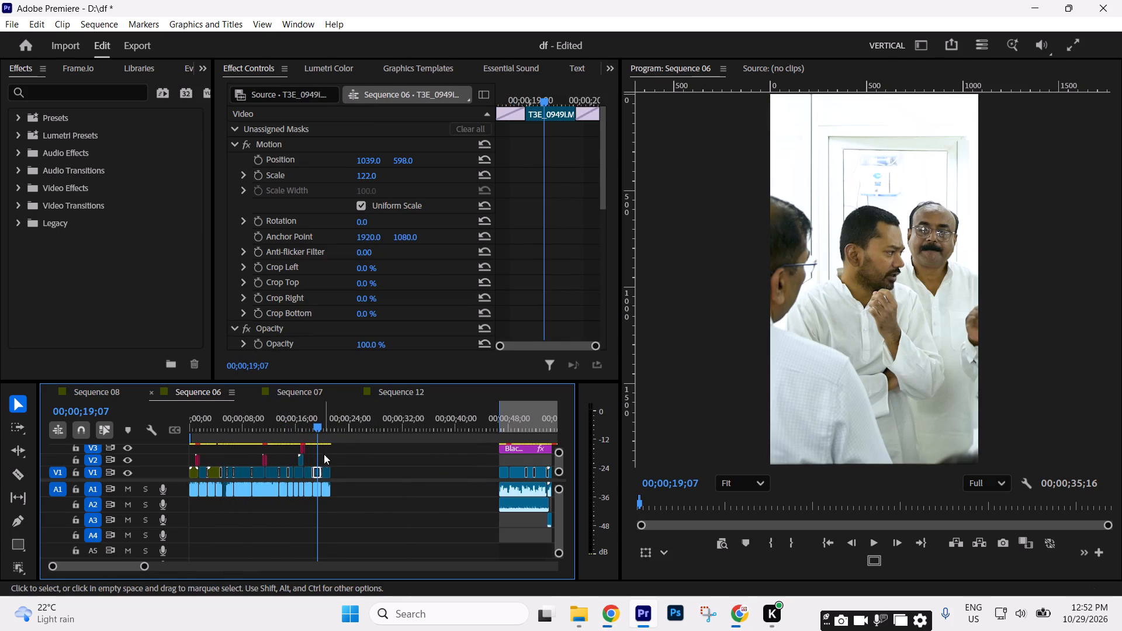
left_click_drag(316, 473, 542, 473)
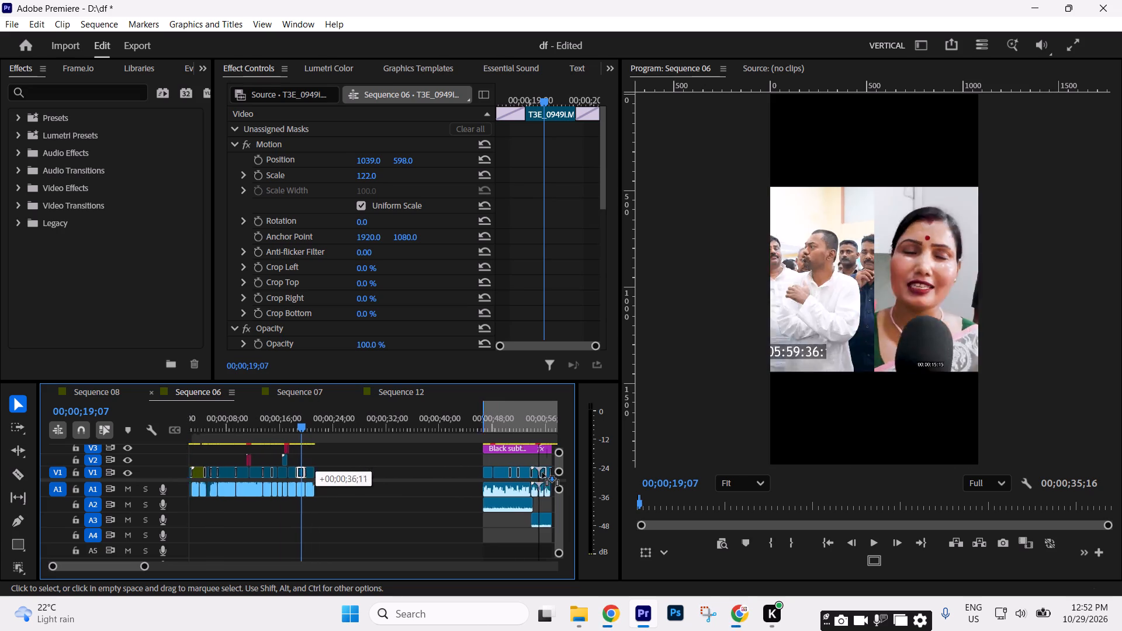
left_click_drag(542, 473, 449, 469)
left_click_drag(450, 476, 477, 476)
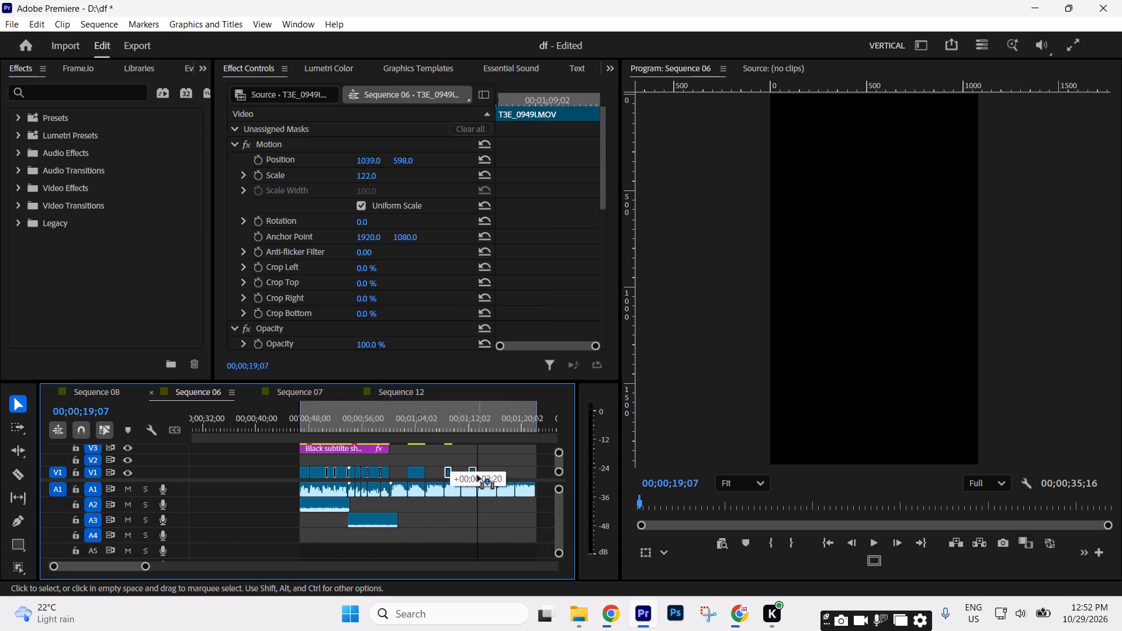
left_click_drag(477, 476, 465, 476)
Extend the end of the duplicated T3E_0949I.MOV clip to the next music cut at about 00;01;13 and check its playback.
left_click_drag(473, 473, 480, 472)
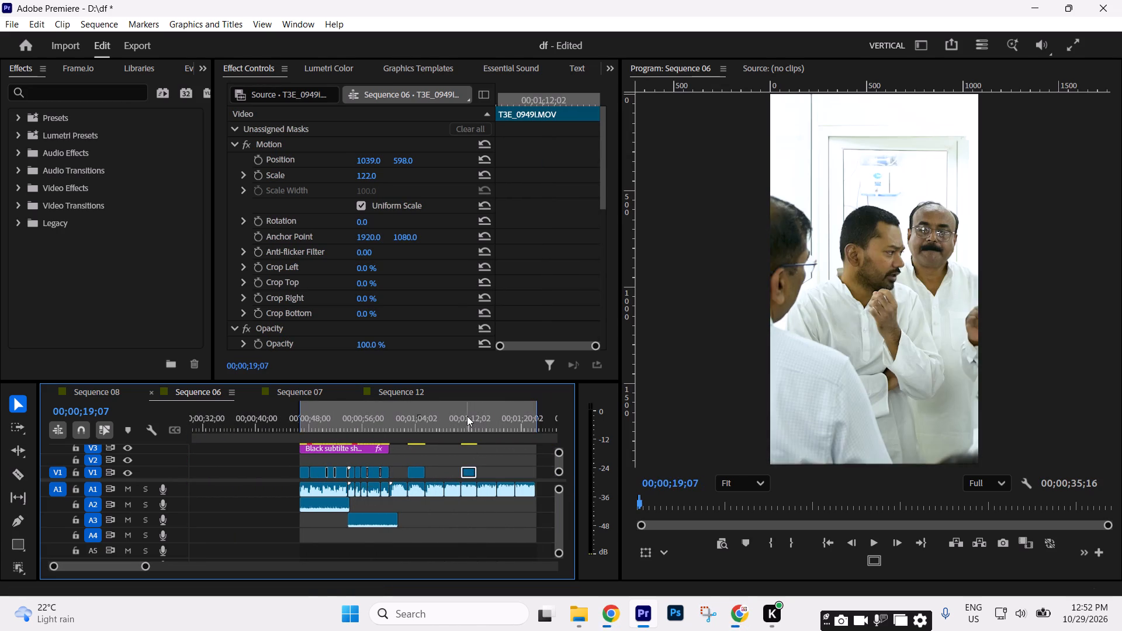
left_click_drag(469, 415, 476, 418)
key("space")
key("space")
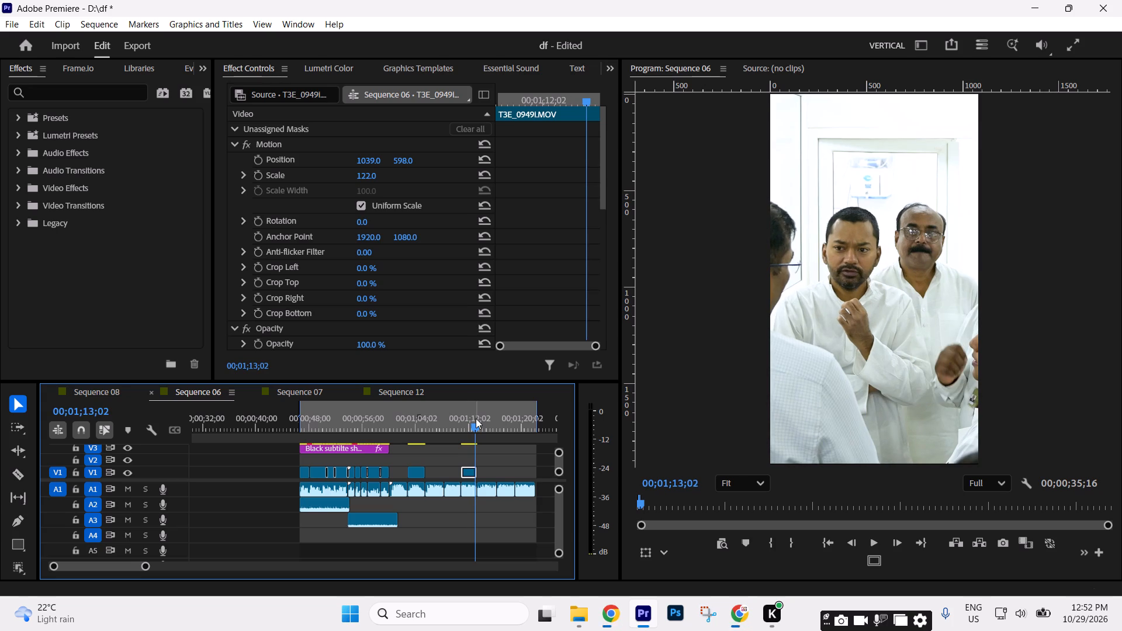
key("space")
key("space")
left_click(473, 432)
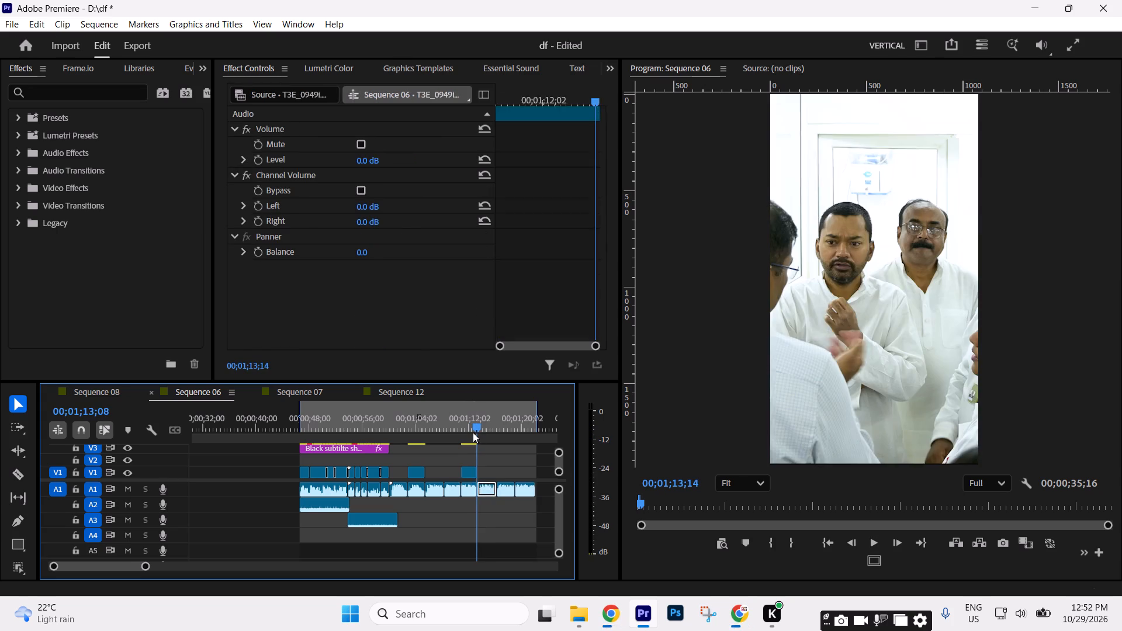
key("Up")
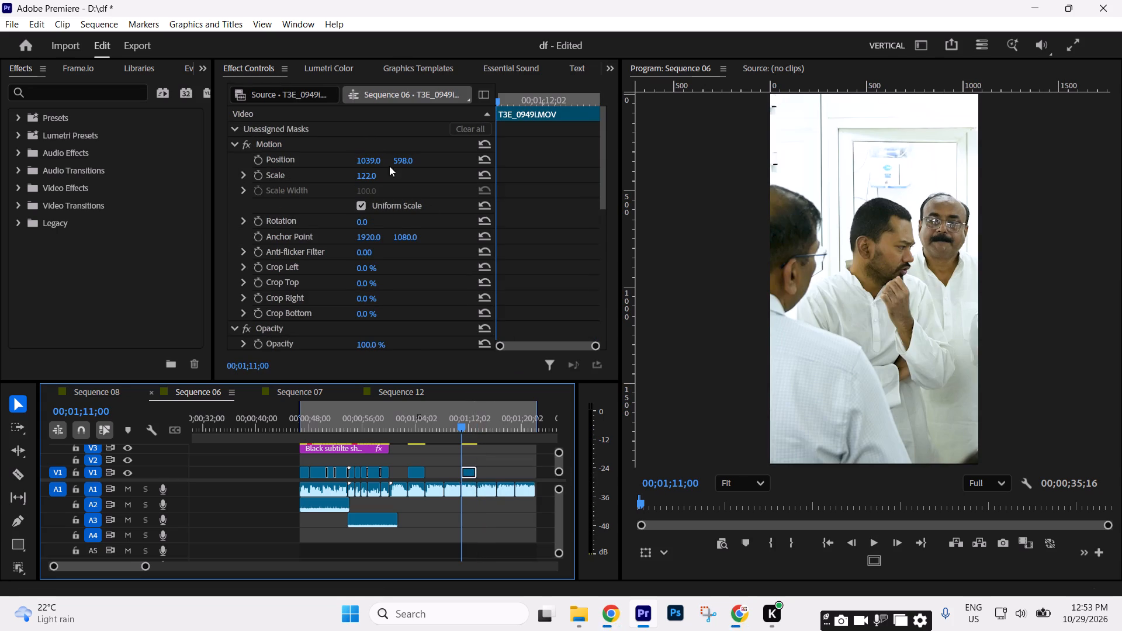
Set the horizontal position of the duplicated T3E_0949I.MOV clip to 1073 and check its playback.
left_click_drag(373, 159, 397, 162)
key("space")
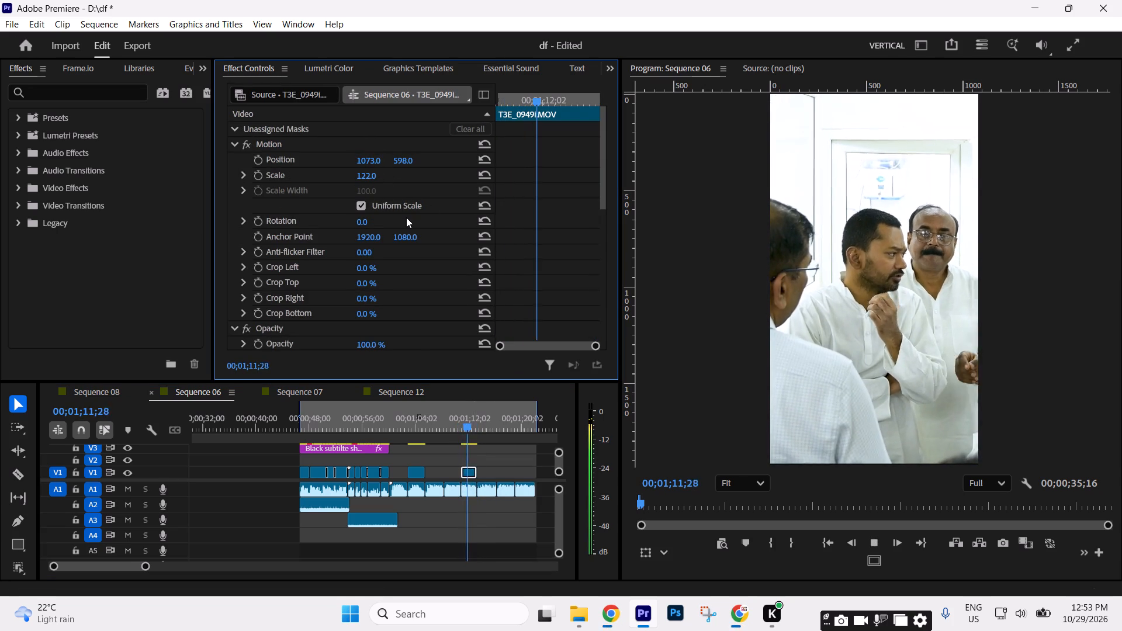
key("space")
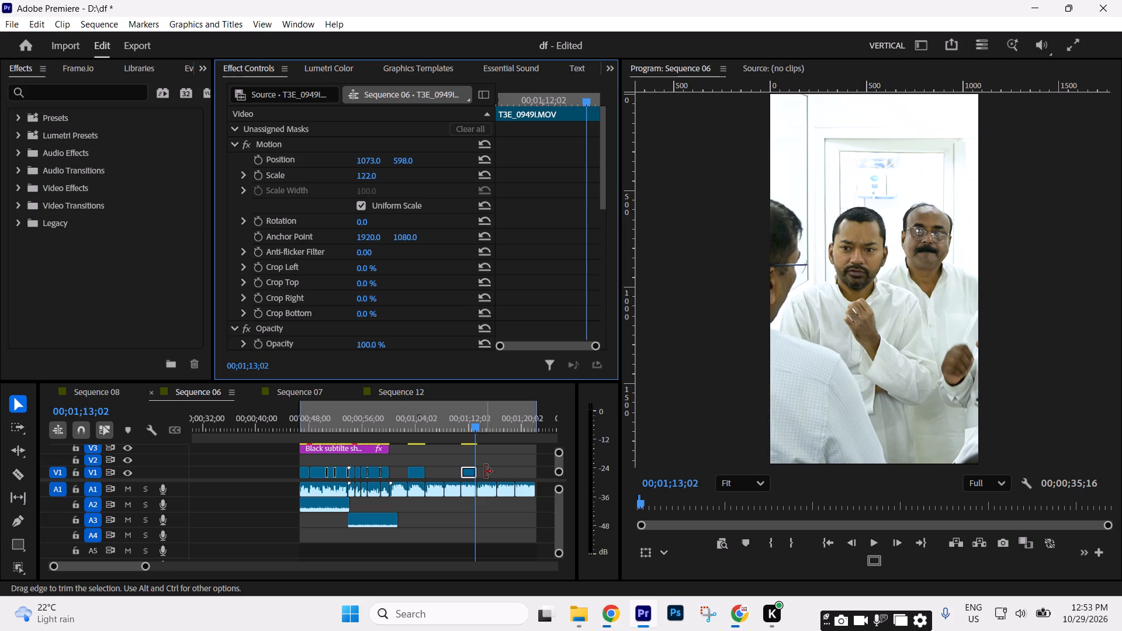
Slow the duplicated T3E_0949I.MOV clip to 60% speed and trim its end back to the music cut at about 00;01;13.
key("ctrl+r")
left_click_drag(487, 456, 468, 474)
key("ctrl+r")
type("60")
key("Return")
key("space")
key("space")
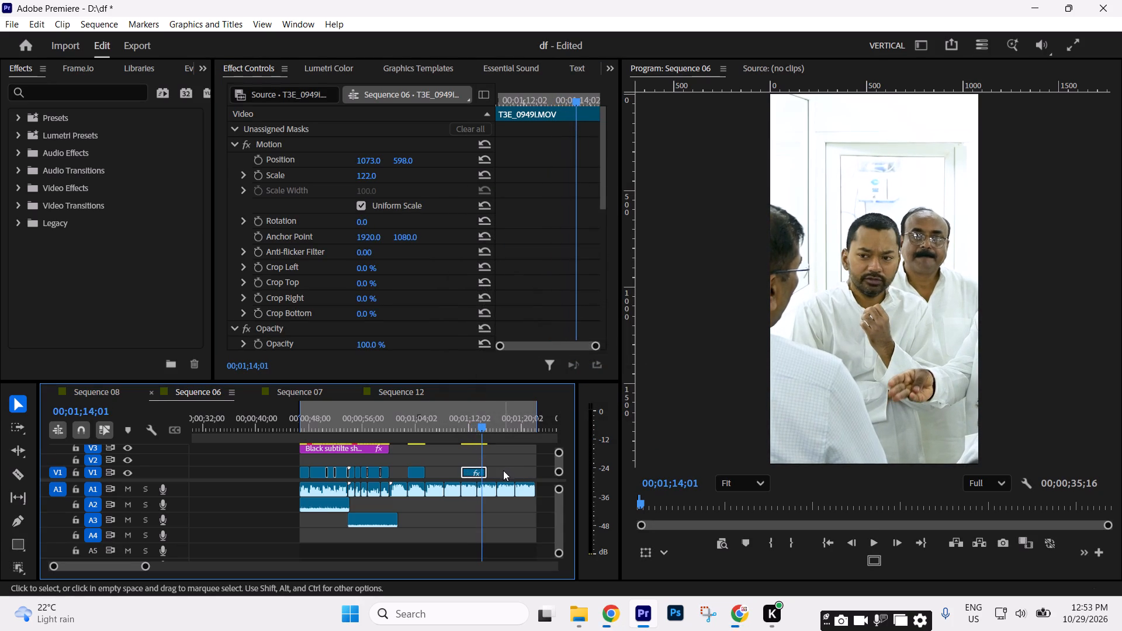
left_click_drag(490, 474, 485, 473)
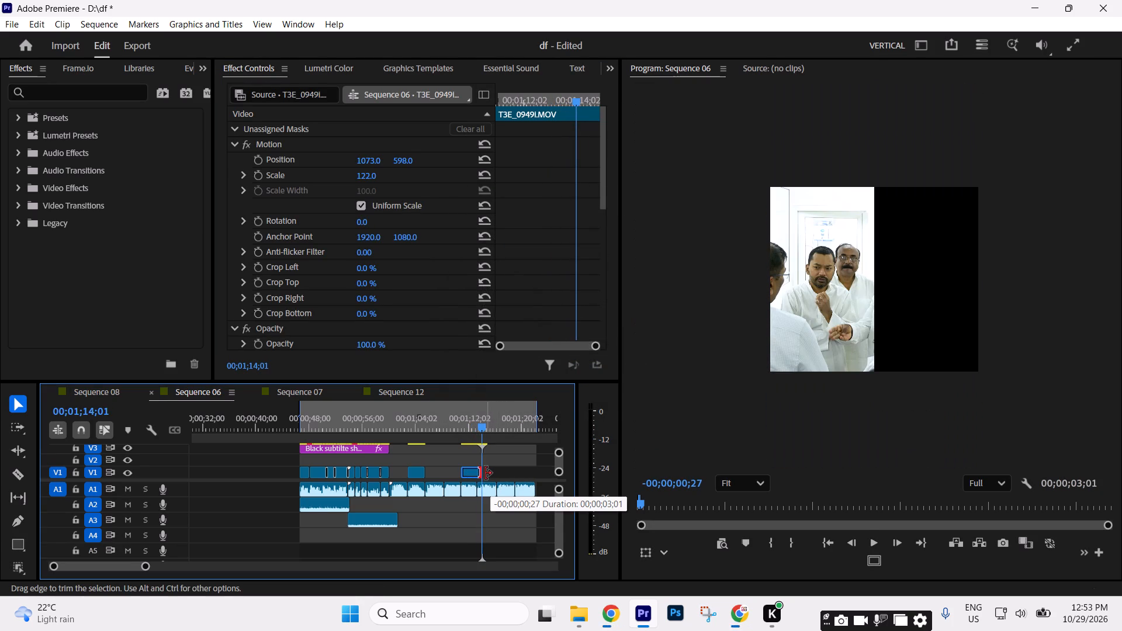
left_click_drag(485, 473, 481, 472)
Trim the start of the T3E_0949I.MOV clip at about 00;01;12;11, refit it between the two music cuts and check its playback.
left_click_drag(458, 421, 468, 428)
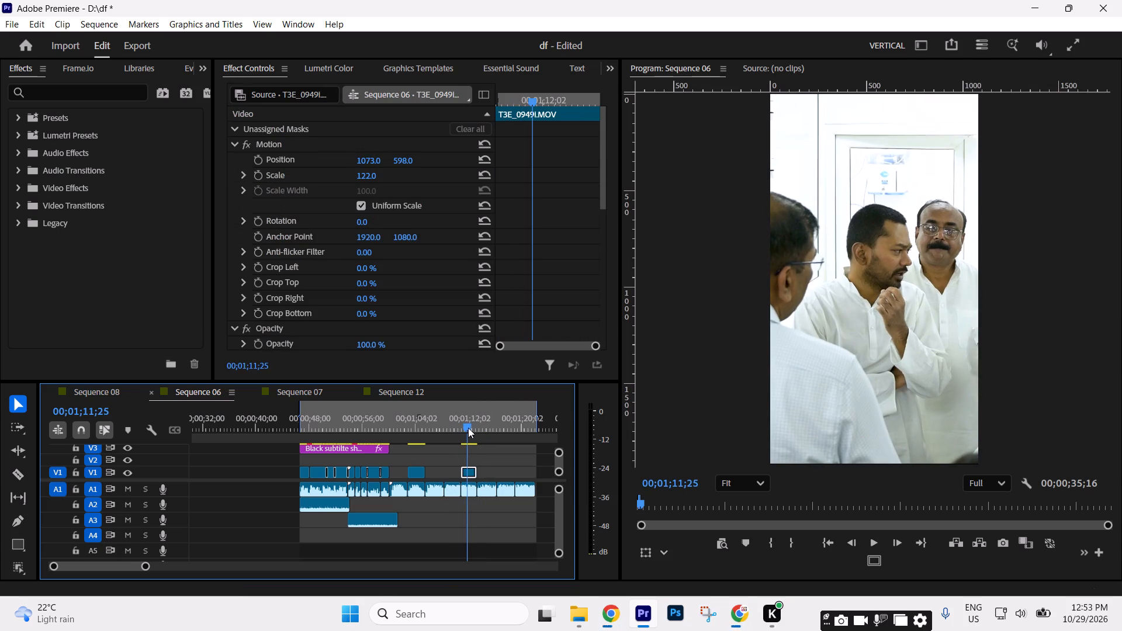
left_click_drag(468, 428, 472, 428)
key("equal")
key("equal")
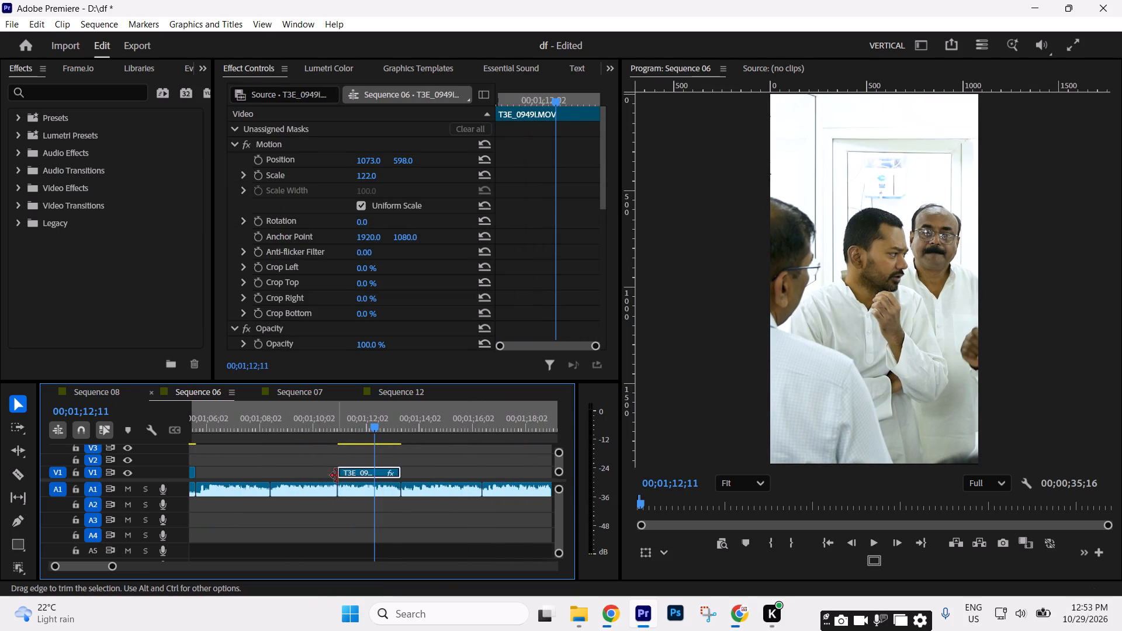
left_click_drag(337, 474, 374, 471)
left_click_drag(387, 473, 354, 471)
left_click_drag(370, 473, 411, 471)
key("space")
key("space")
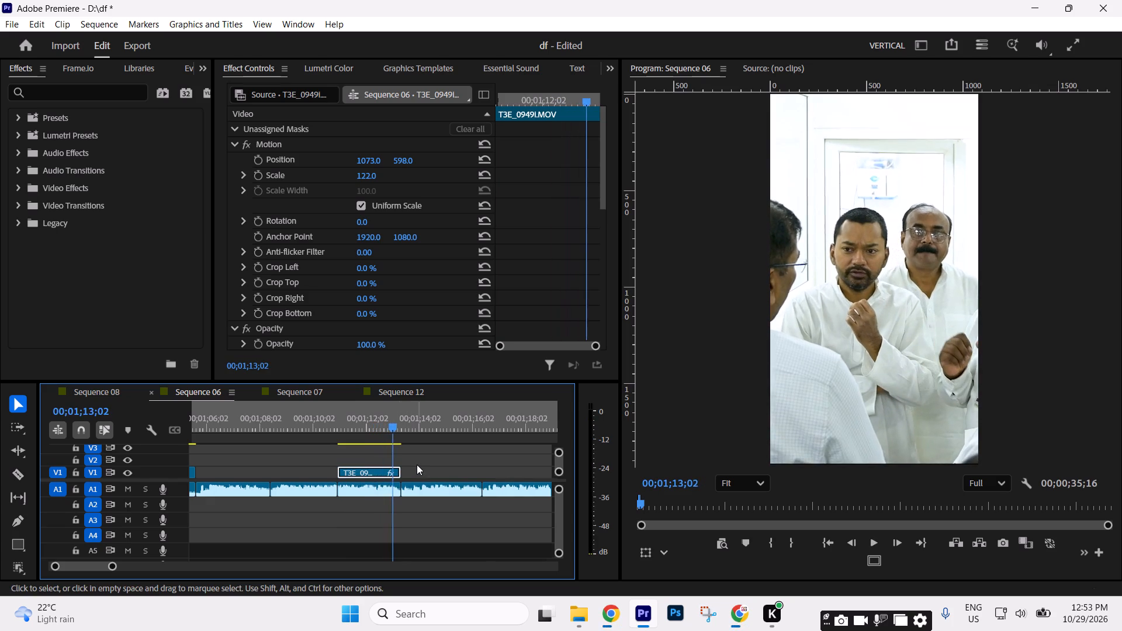
key("space")
key("space")
Review the opening of the first section and scrub through the second section's captioned footage up to the duplicated clips.
type("----")
key("minus")
left_click_drag(205, 427, 145, 435)
key("equal")
key("equal")
key("equal")
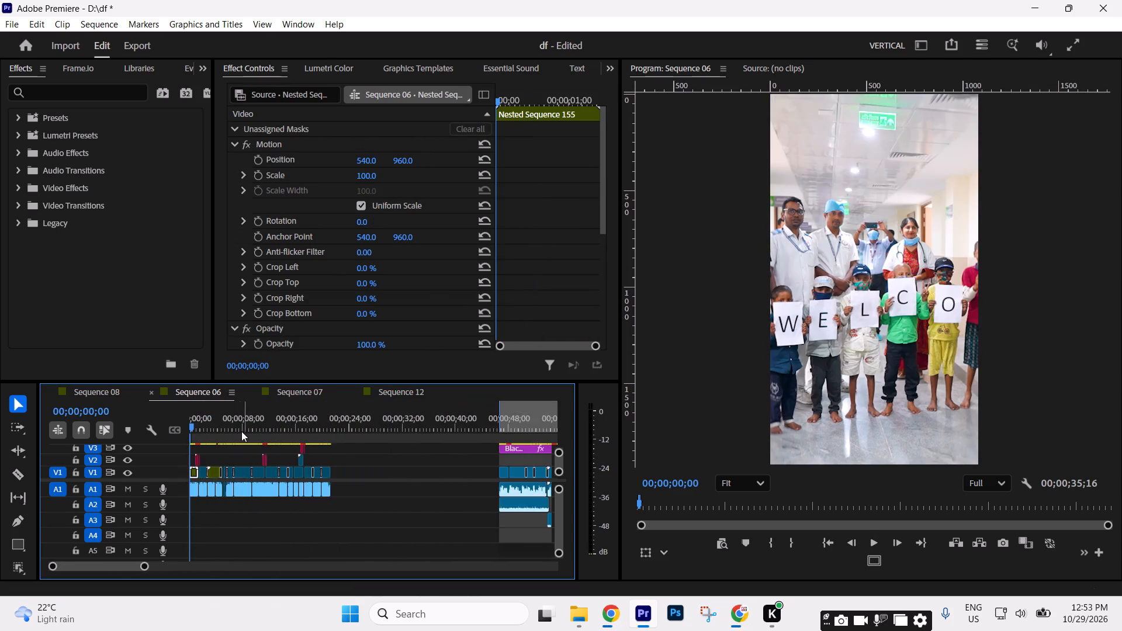
key("equal")
left_click_drag(228, 430, 166, 422)
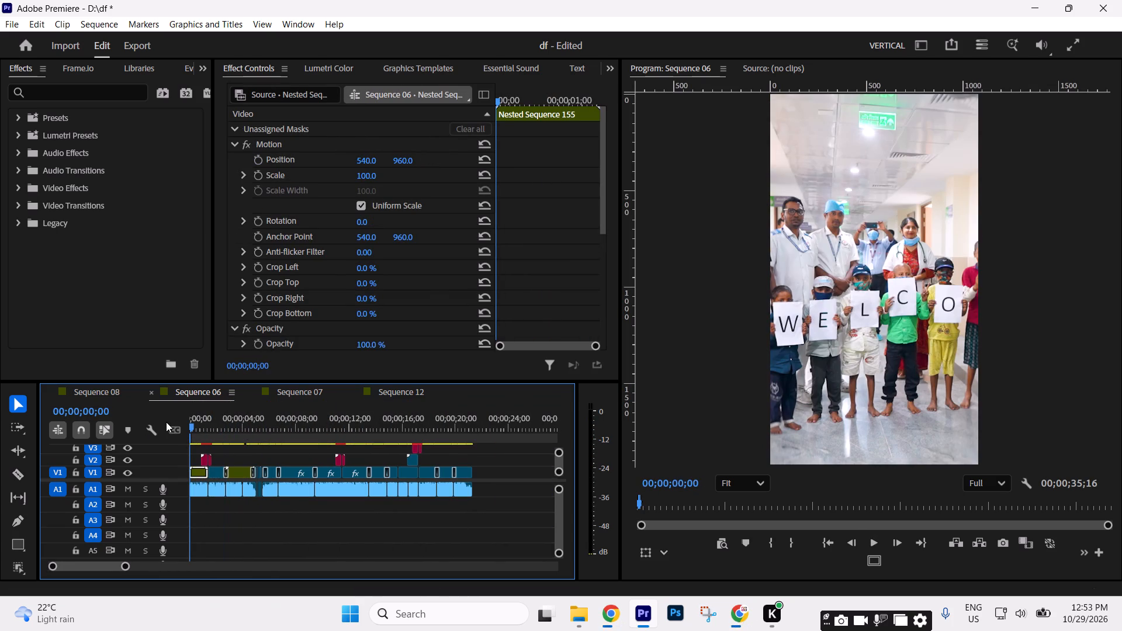
key("space")
key("space")
key("space")
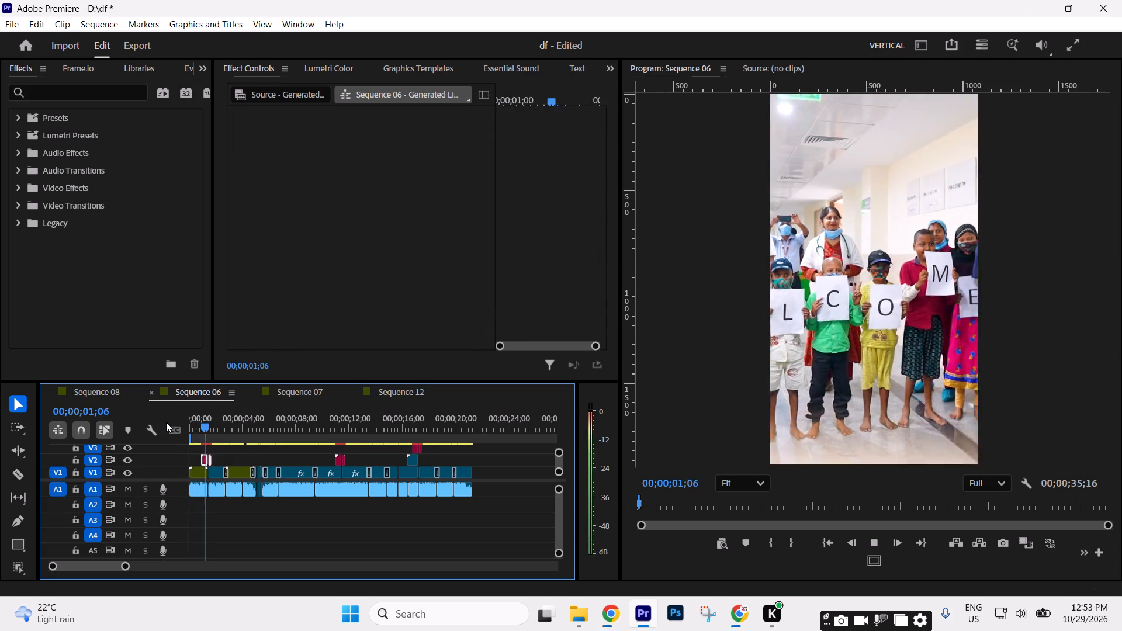
key("space")
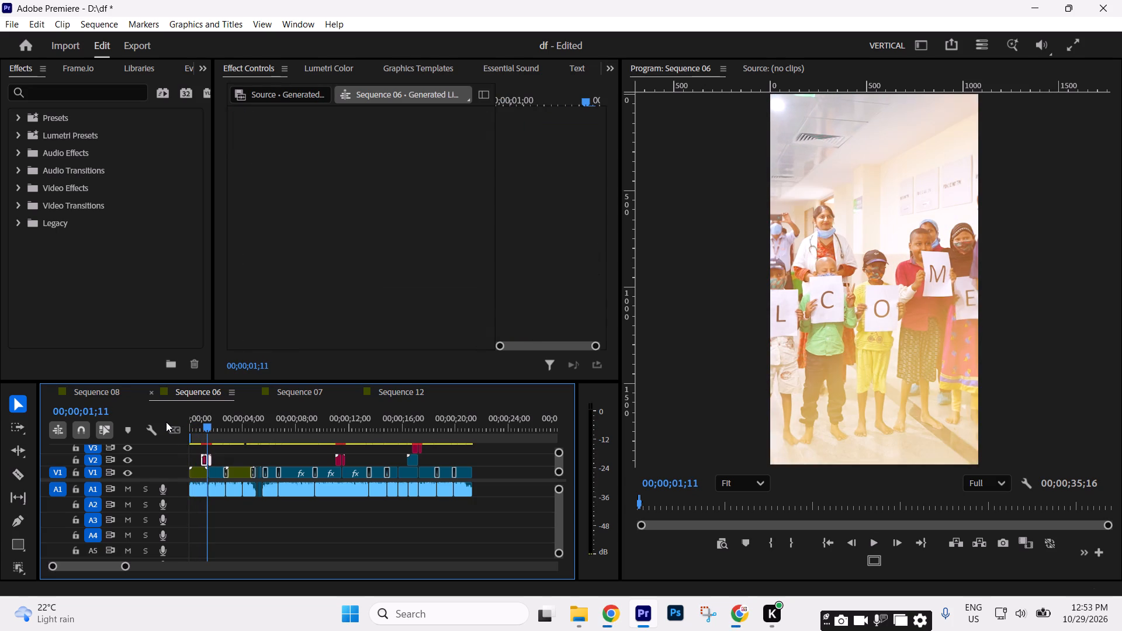
type("=--")
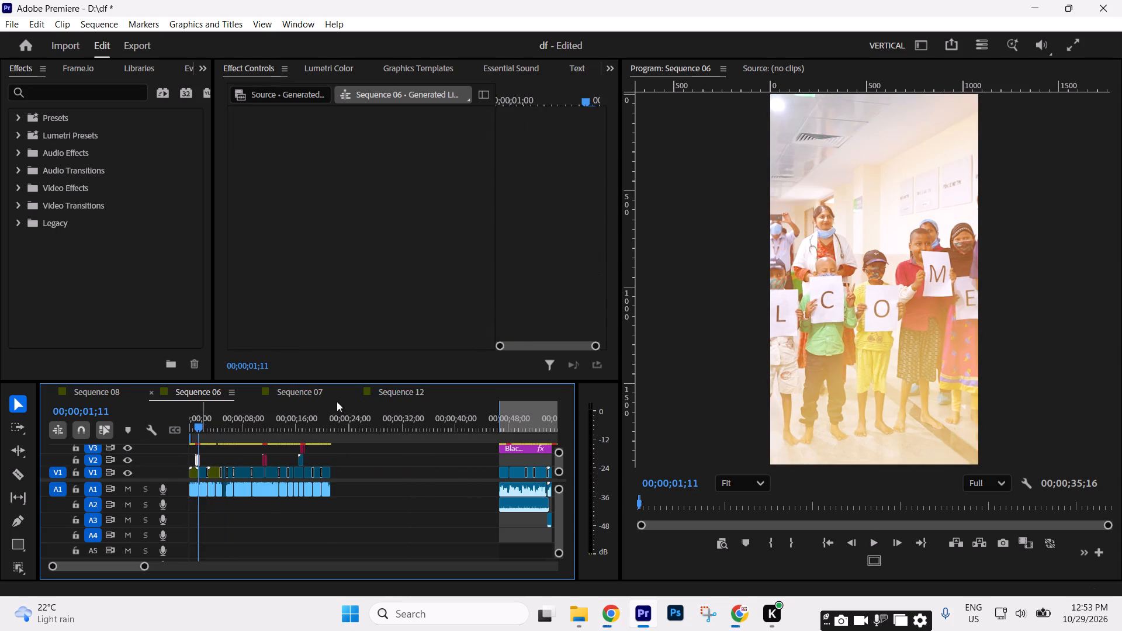
key("minus")
left_click_drag(354, 434, 353, 434)
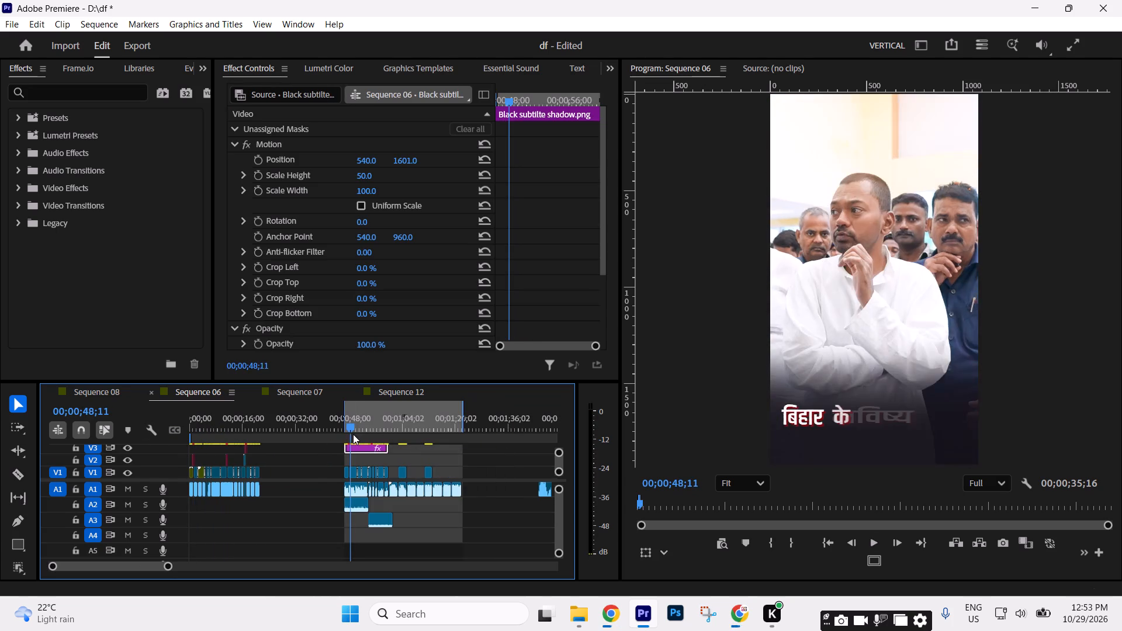
left_click_drag(353, 434, 397, 437)
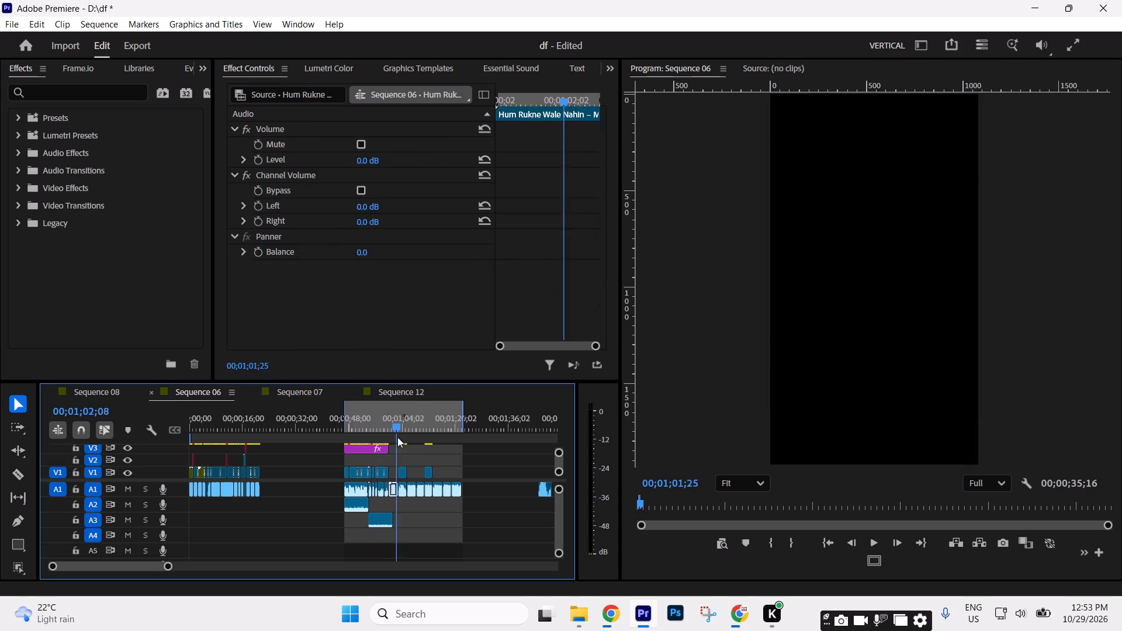
left_click_drag(397, 437, 372, 438)
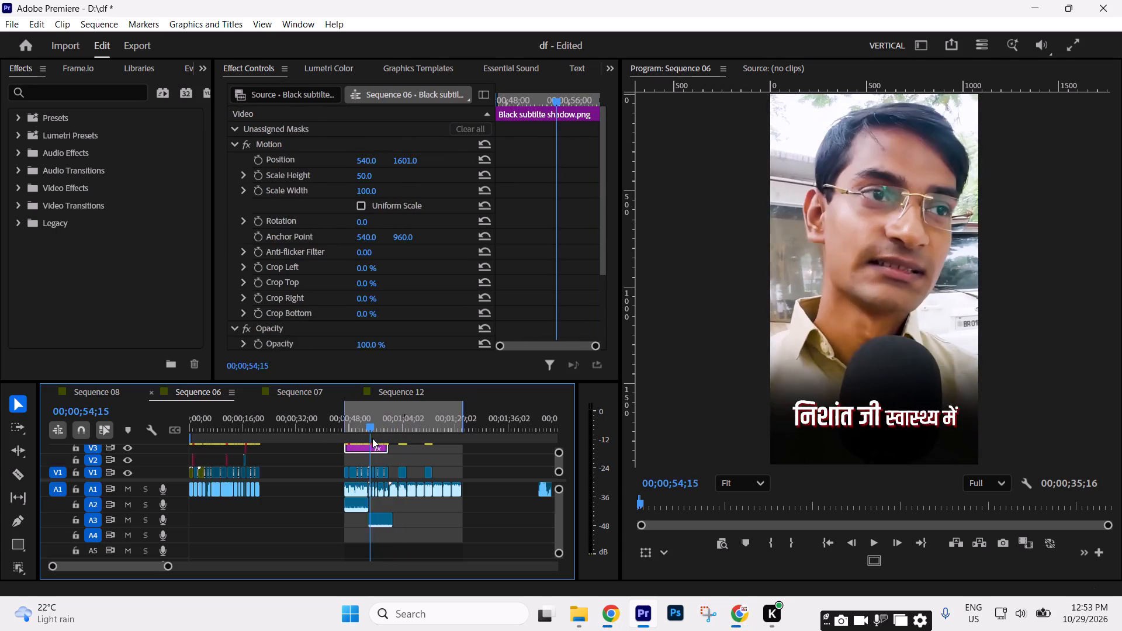
left_click_drag(372, 438, 386, 441)
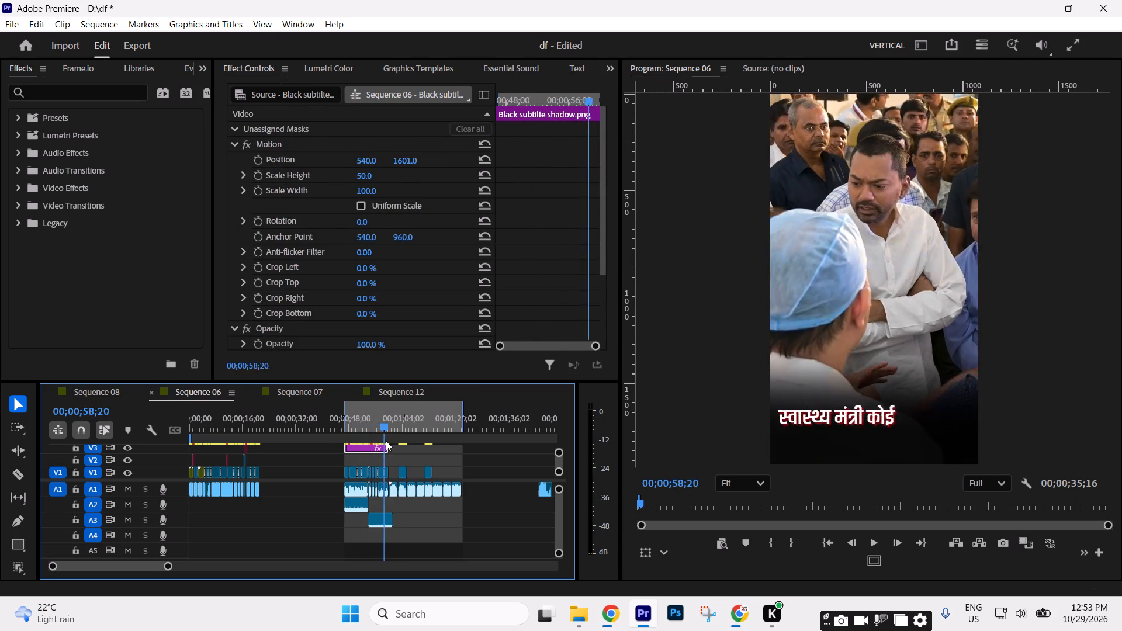
left_click_drag(386, 441, 432, 447)
key("minus")
key("minus")
key("minus")
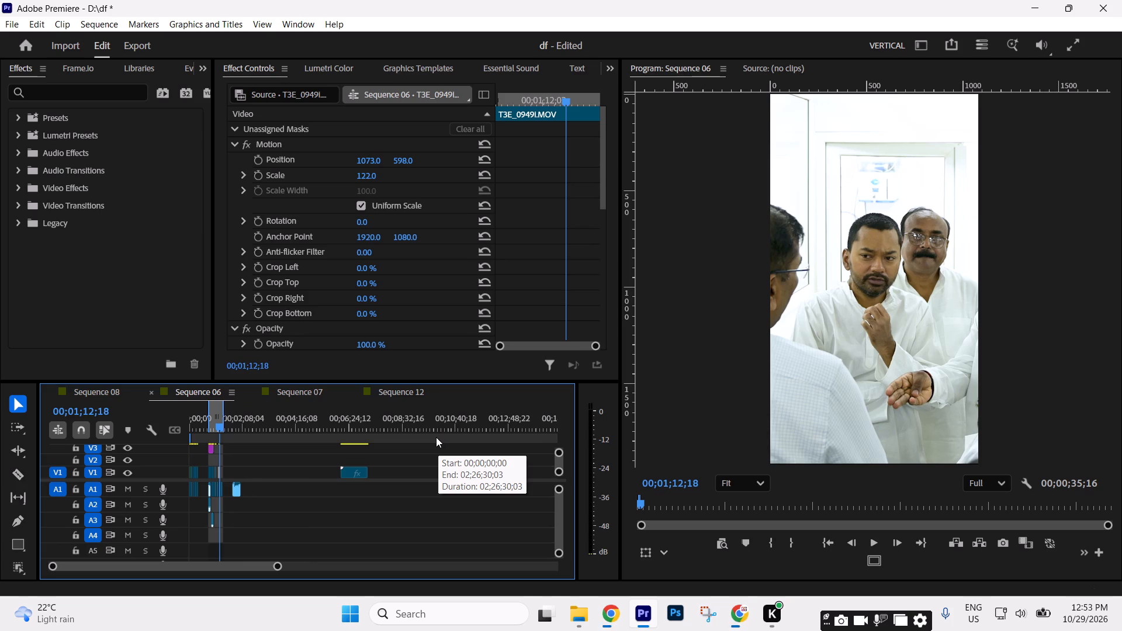
Save the project.
key("ctrl+s")
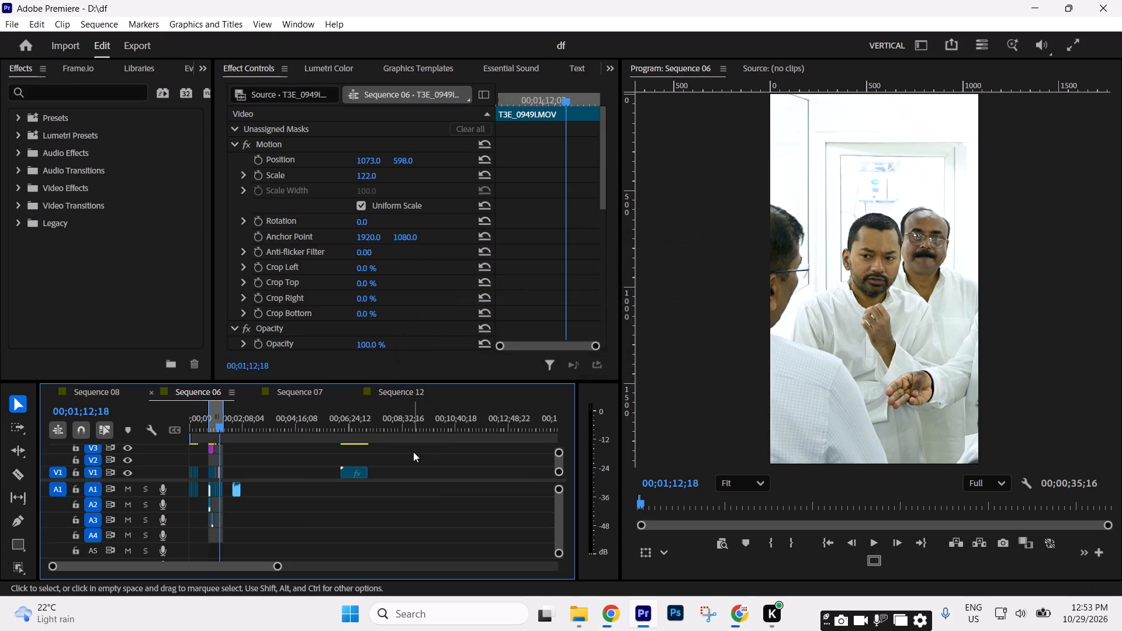
Place the playhead at 00;01;02;15 in the second section and save the project again.
left_click_drag(278, 563, 169, 561)
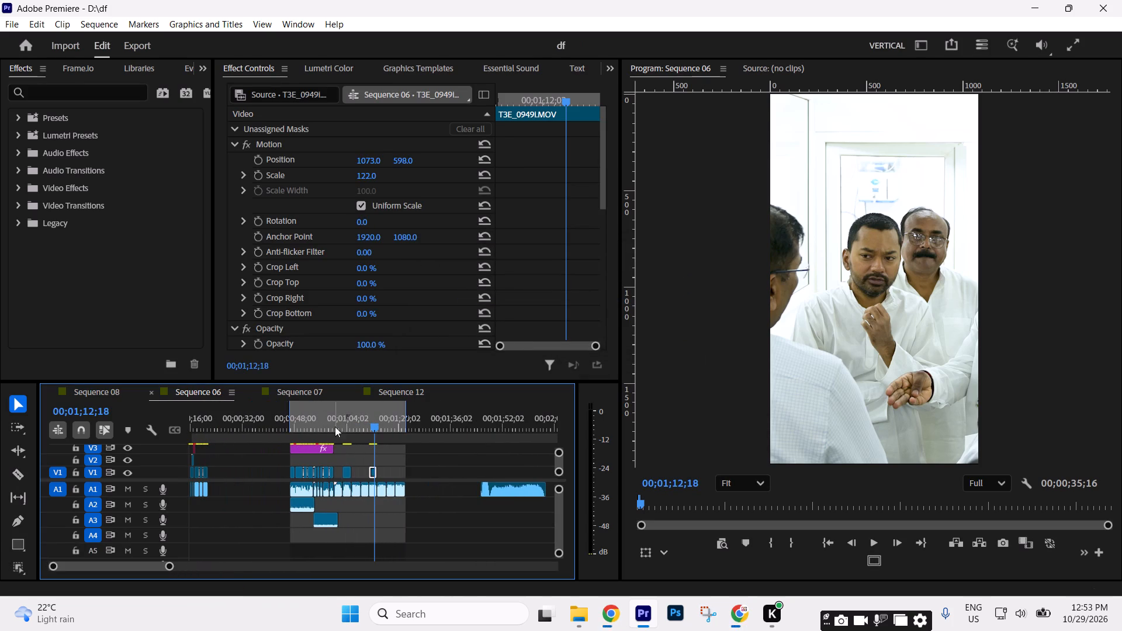
left_click_drag(334, 425, 343, 427)
left_click(366, 458)
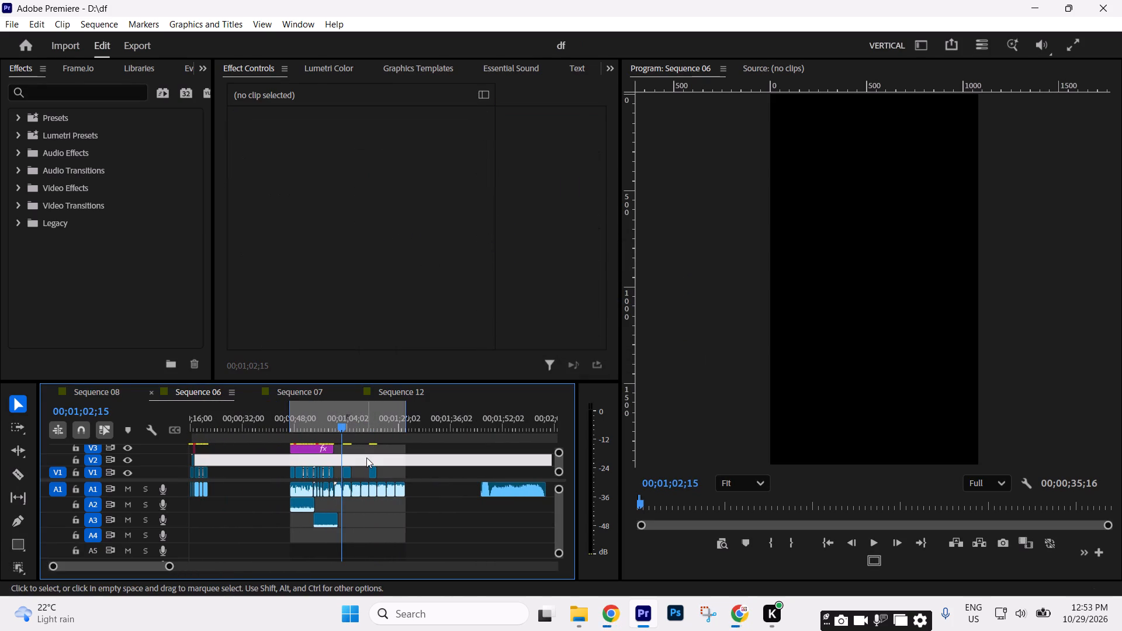
key("ctrl+s")
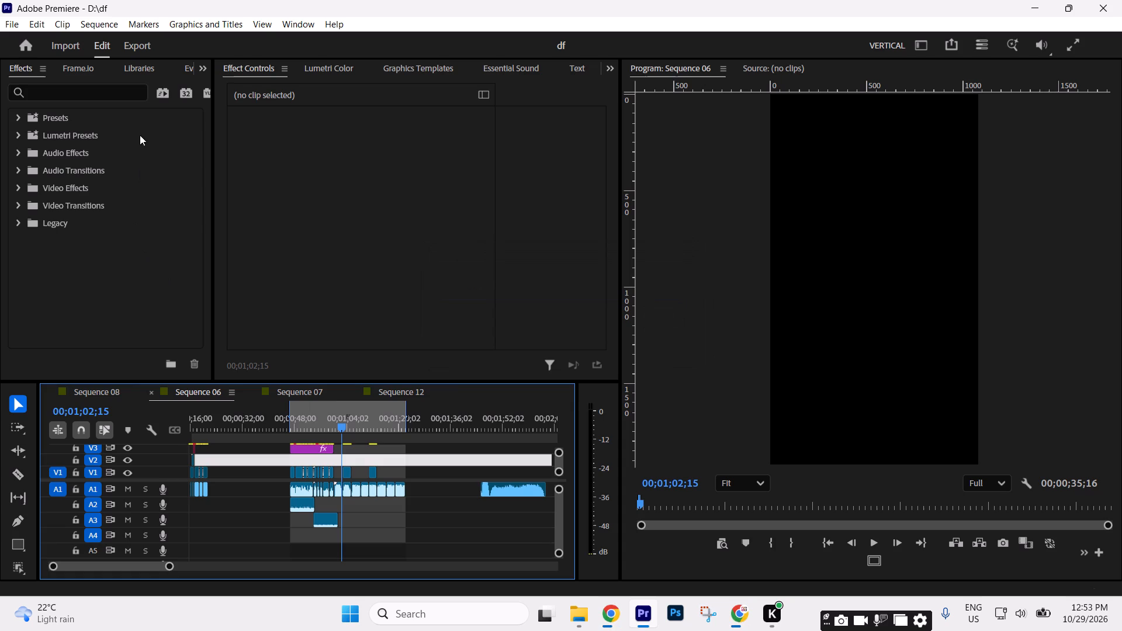
Show the project's media bin.
left_click_drag(199, 69, 216, 172)
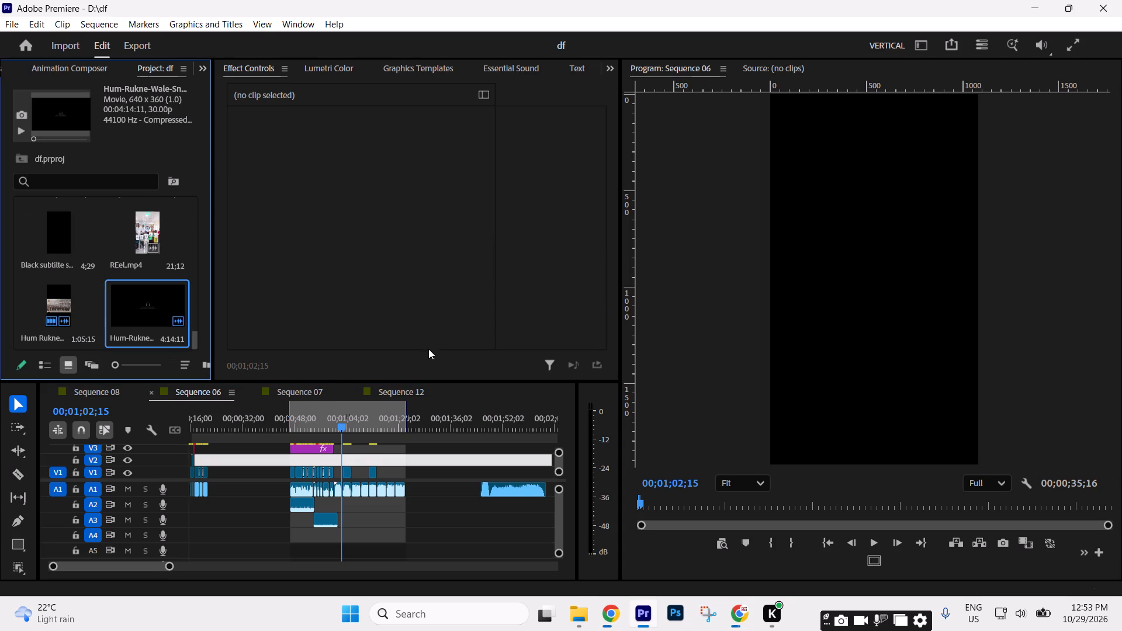
Delete the leftover clips beyond the second section, on A1 and far out on V1 past 00;06;00.
left_click_drag(171, 566, 355, 559)
left_click_drag(313, 507, 205, 460)
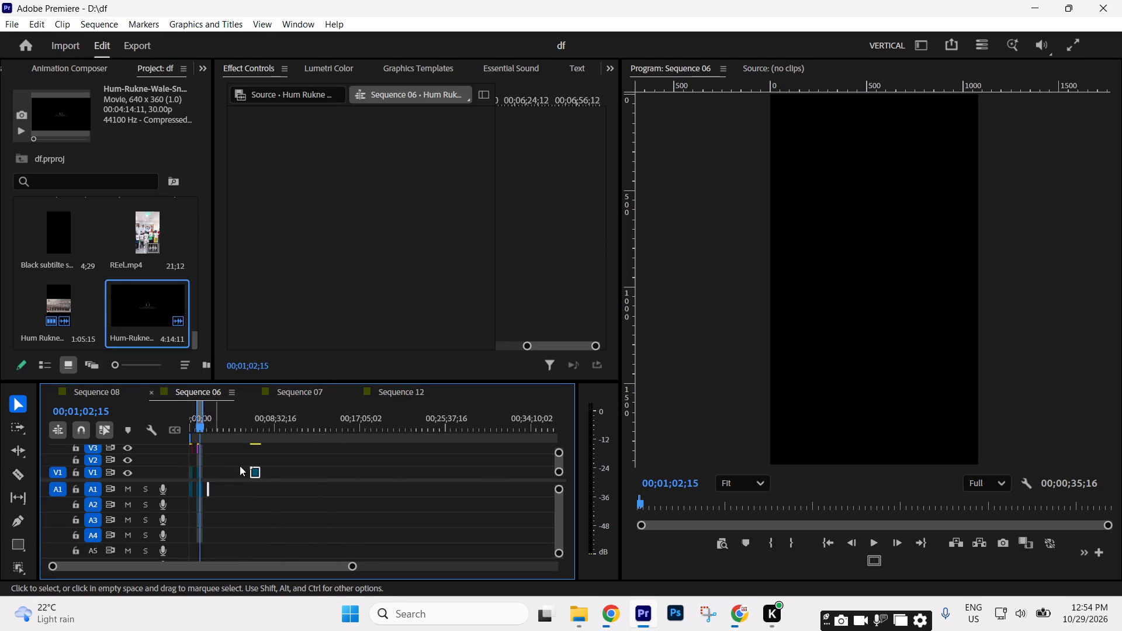
type("====")
key("Delete")
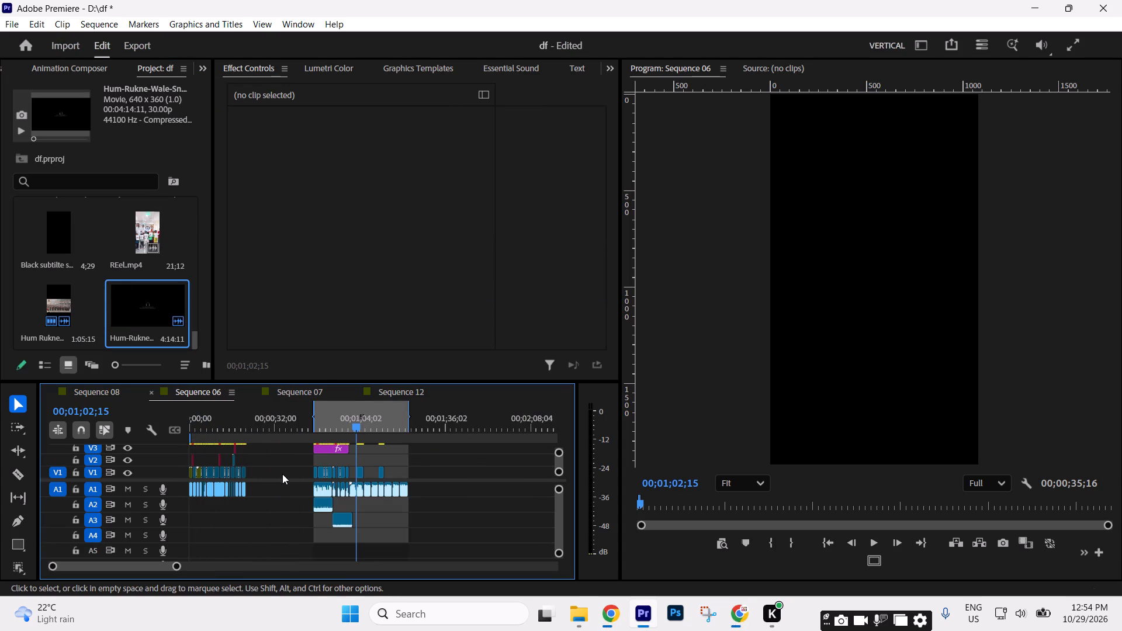
double_click(103, 279)
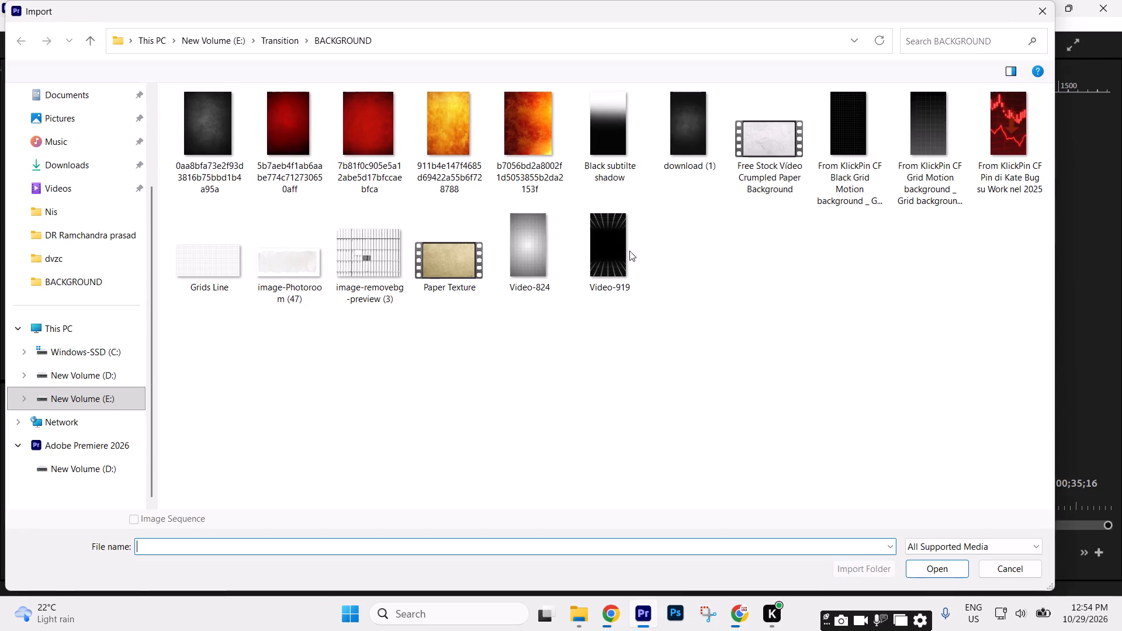
scroll(555, 274, "down", 2)
left_click(91, 42)
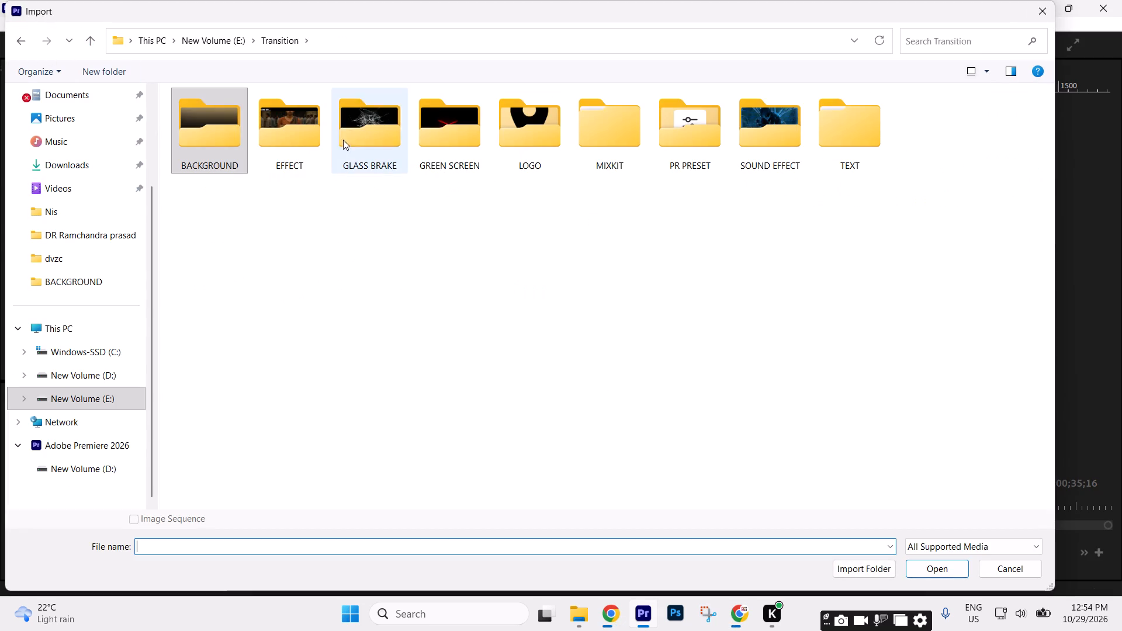
left_click(116, 384)
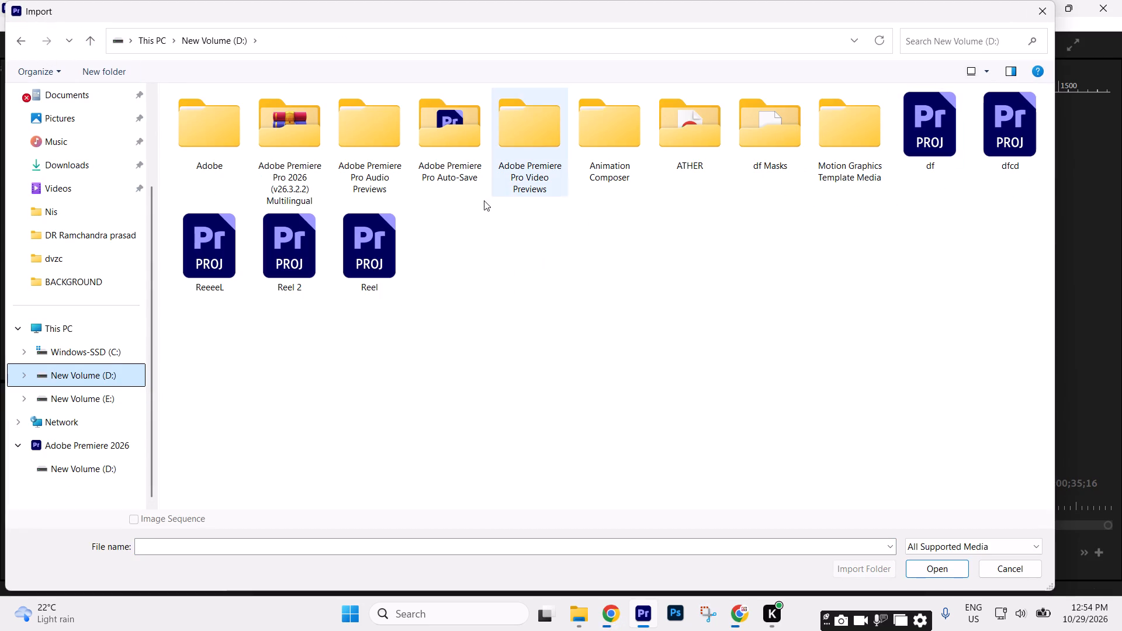
left_click(119, 398)
double_click(533, 137)
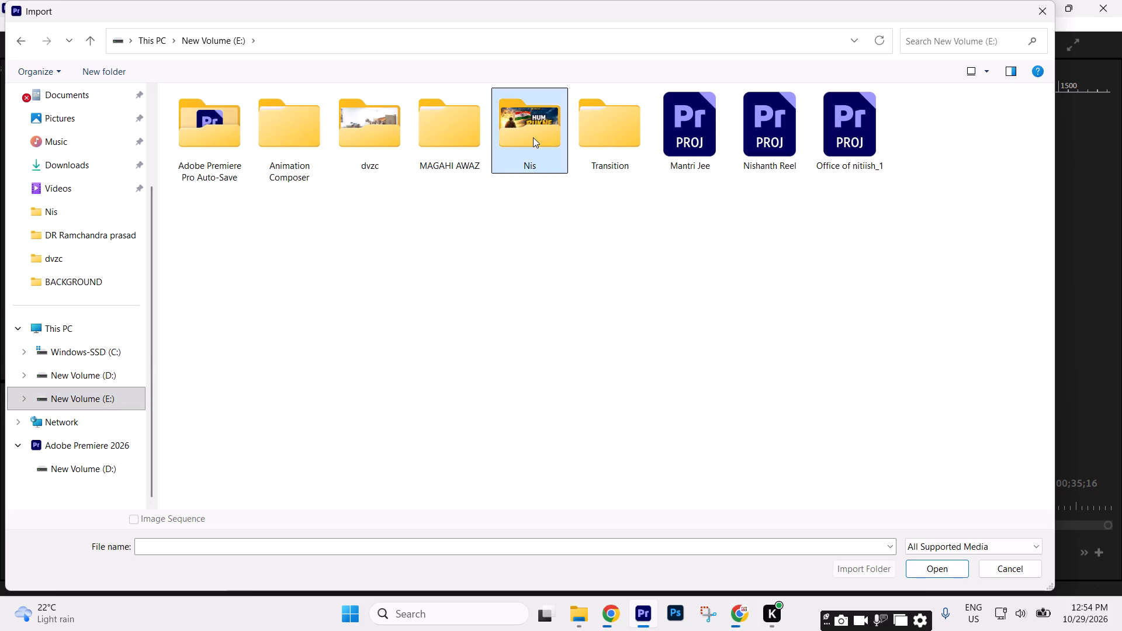
scroll(528, 139, "down", 1)
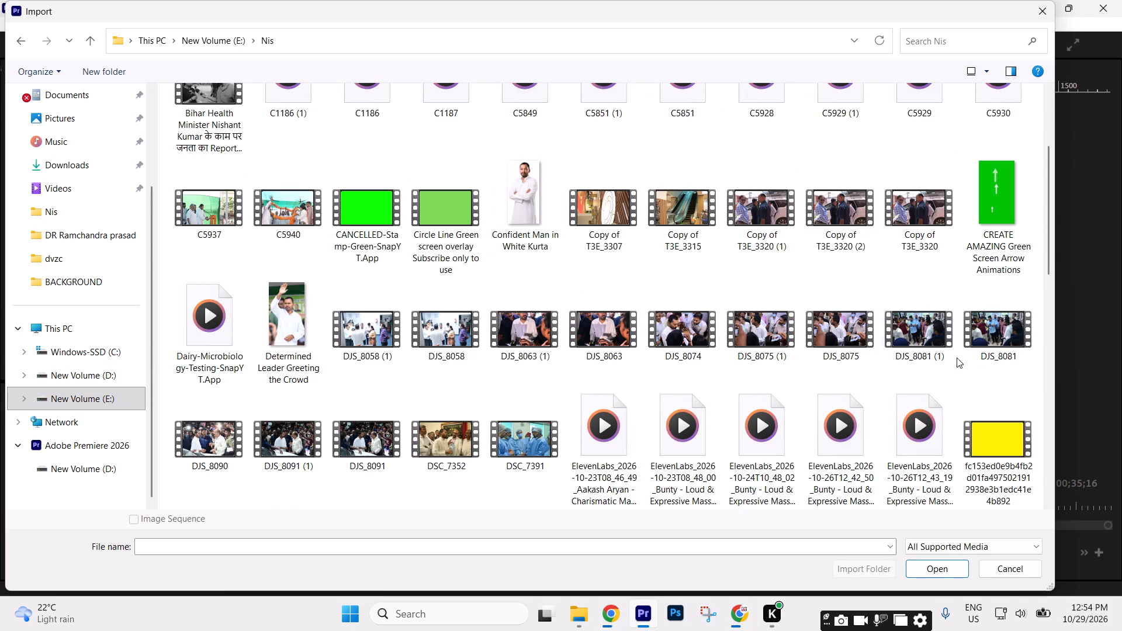
left_click(512, 337)
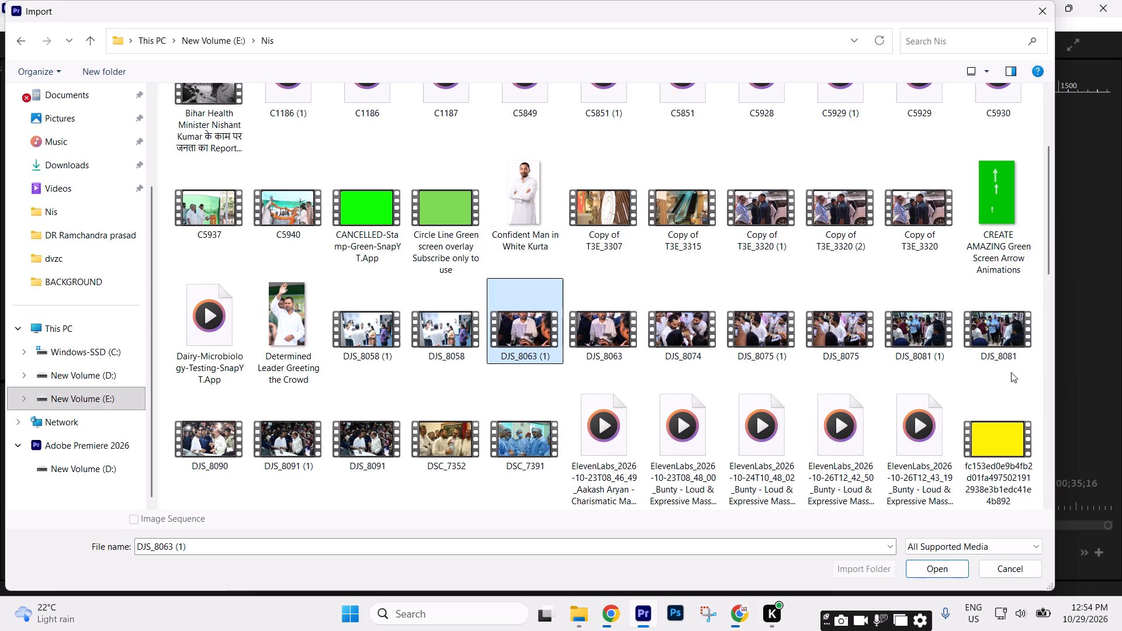
left_click(978, 328)
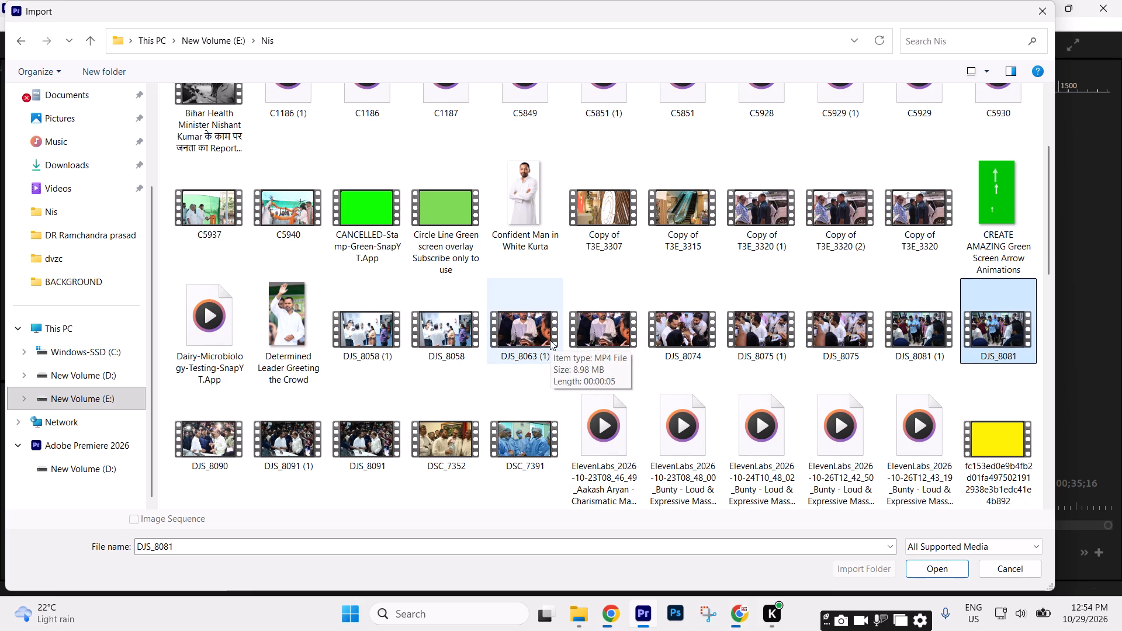
scroll(1019, 410, "down", 3)
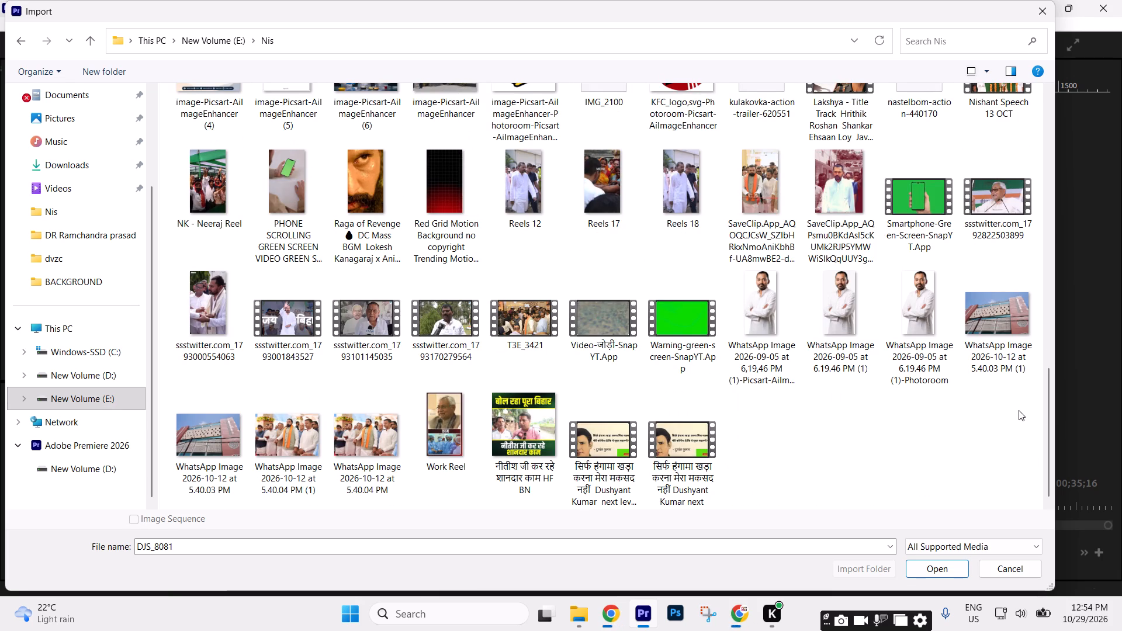
left_click(535, 223, "ctrl")
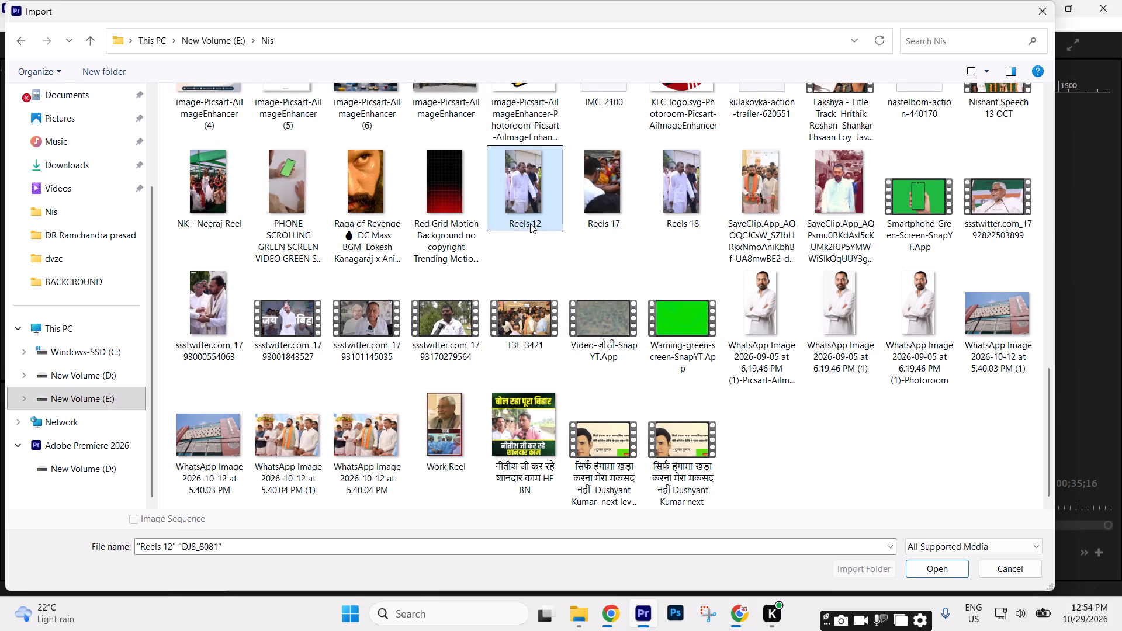
left_click(667, 199, "ctrl")
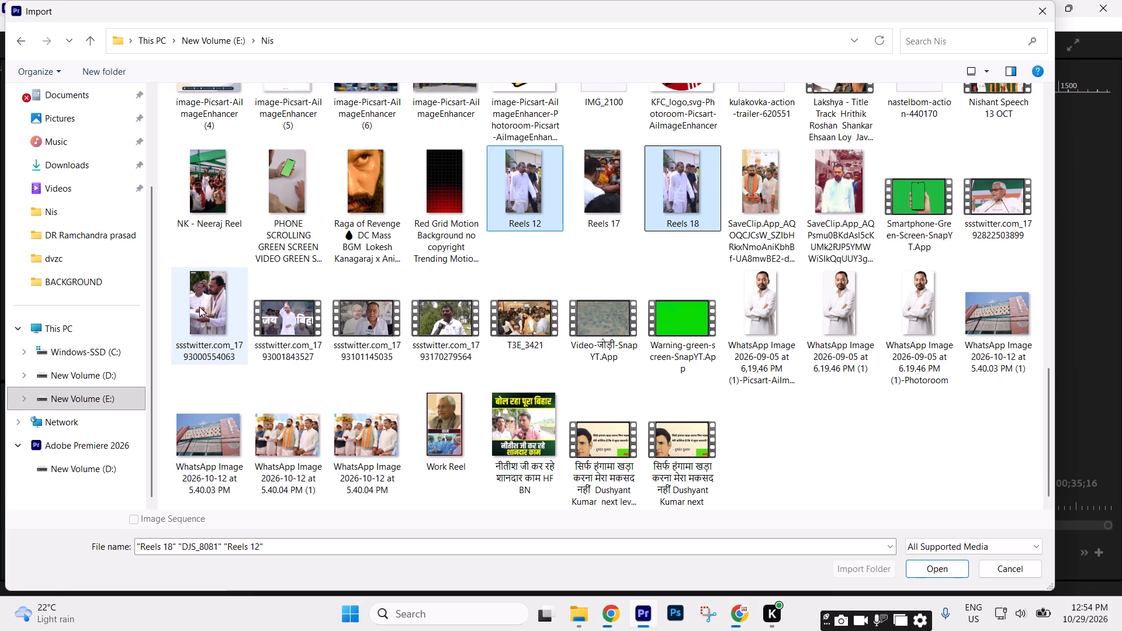
left_click(199, 307, "ctrl")
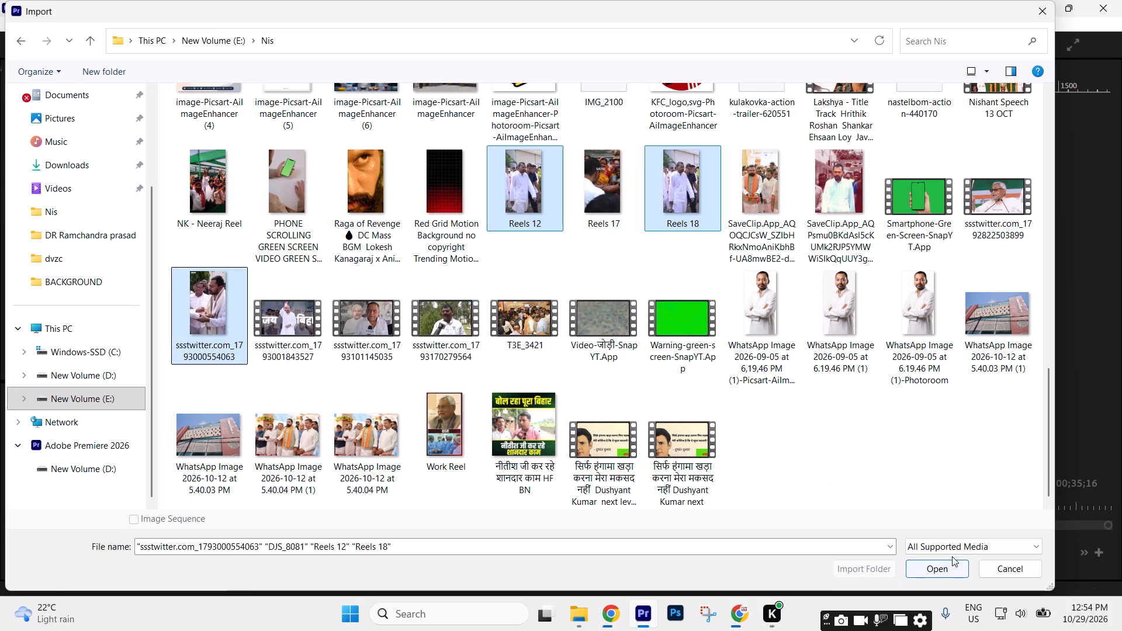
left_click(940, 570)
Place the four imported clips one after another on V1 and A1, past the end of the second section.
left_click_drag(56, 310, 398, 427)
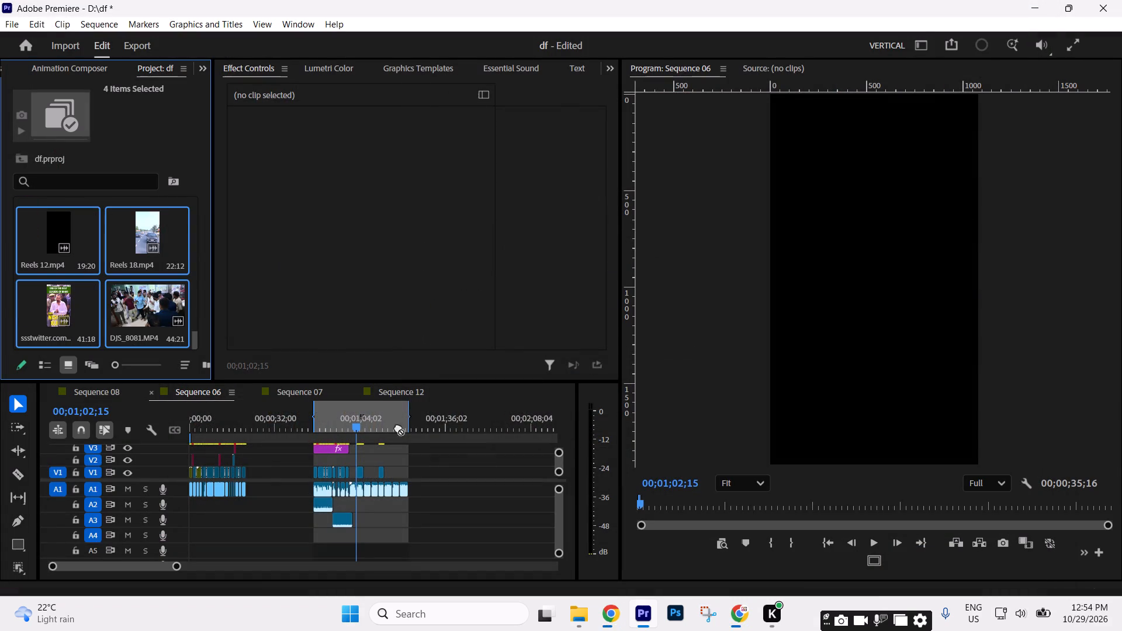
left_click_drag(398, 427, 503, 482)
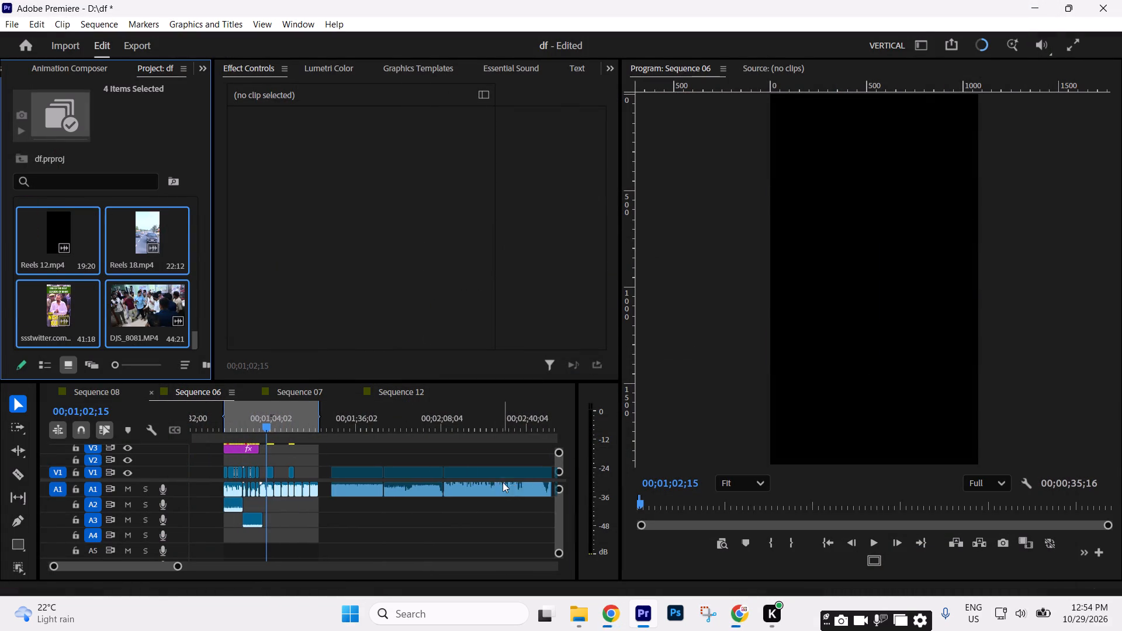
Skim through the four newly placed clips for usable shots and play the opening of DJS_8081.
left_click_drag(181, 567, 206, 568)
left_click_drag(318, 424, 326, 425)
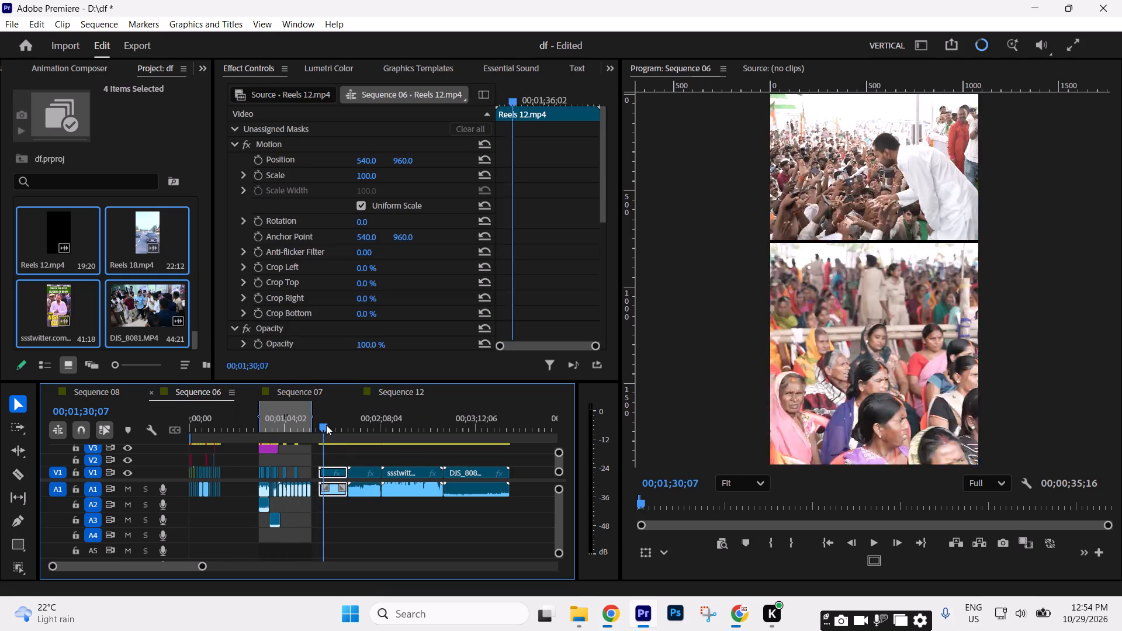
left_click_drag(326, 425, 327, 425)
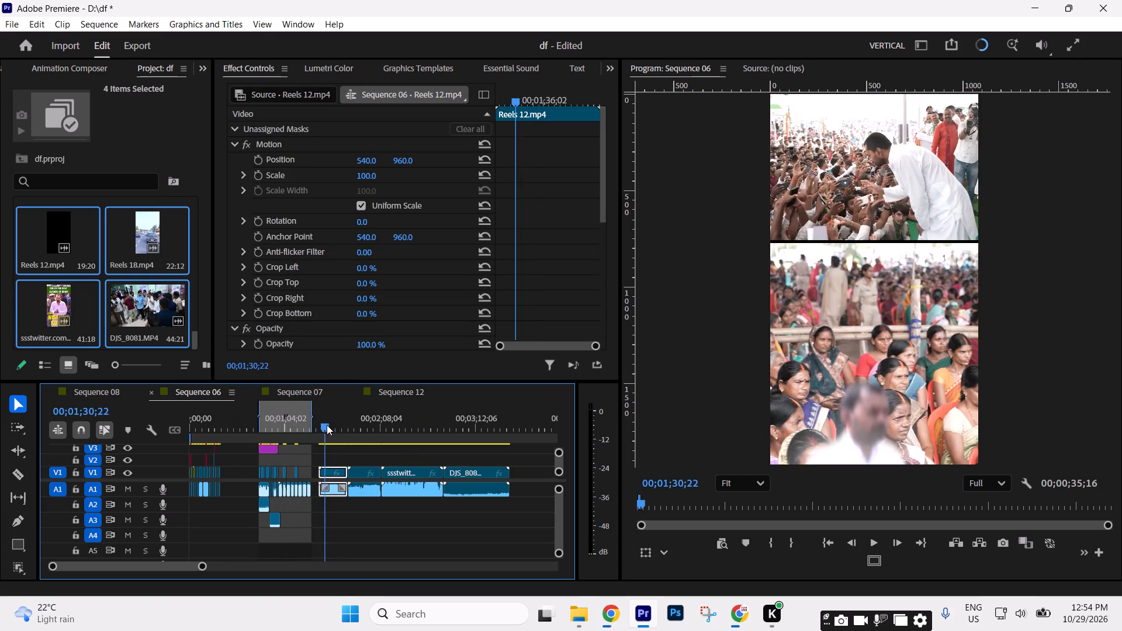
left_click_drag(327, 425, 359, 431)
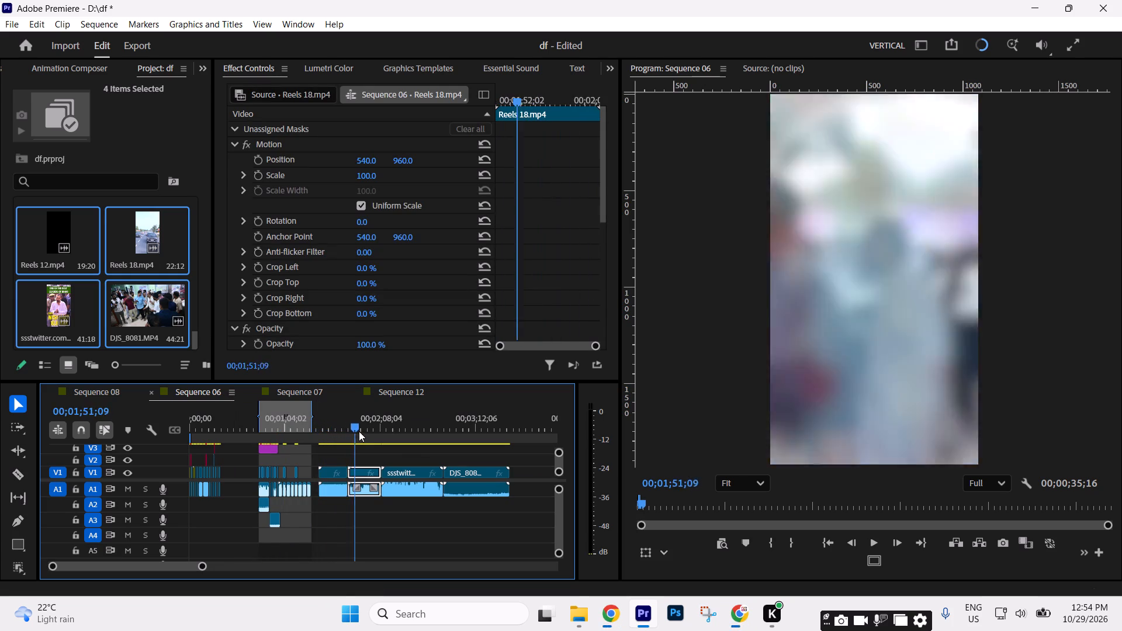
left_click_drag(359, 431, 389, 436)
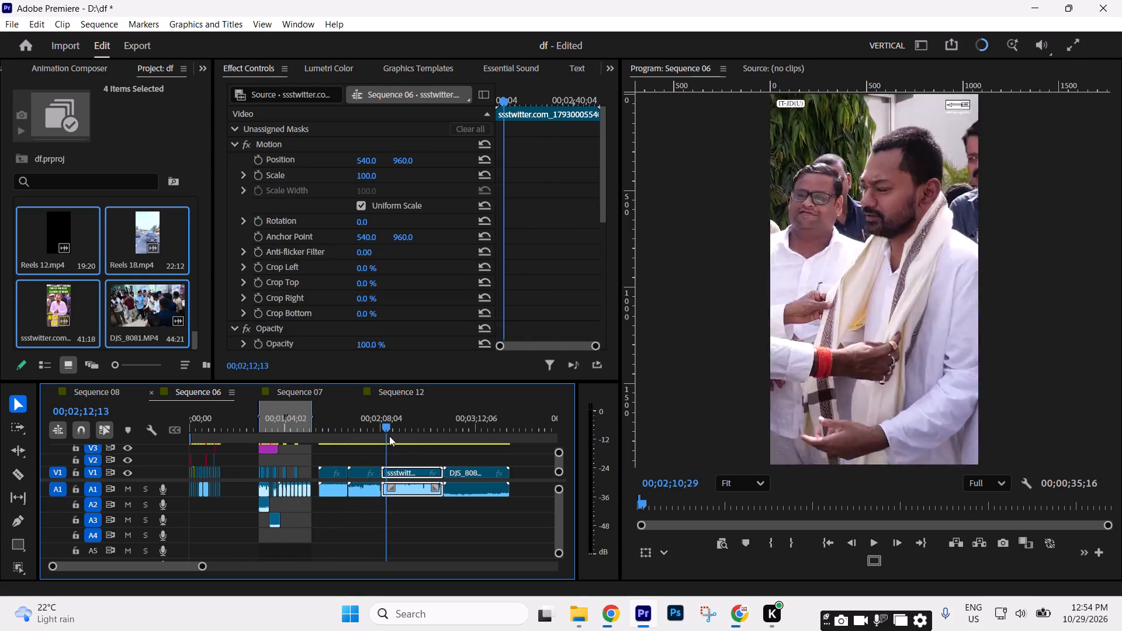
left_click_drag(389, 436, 456, 433)
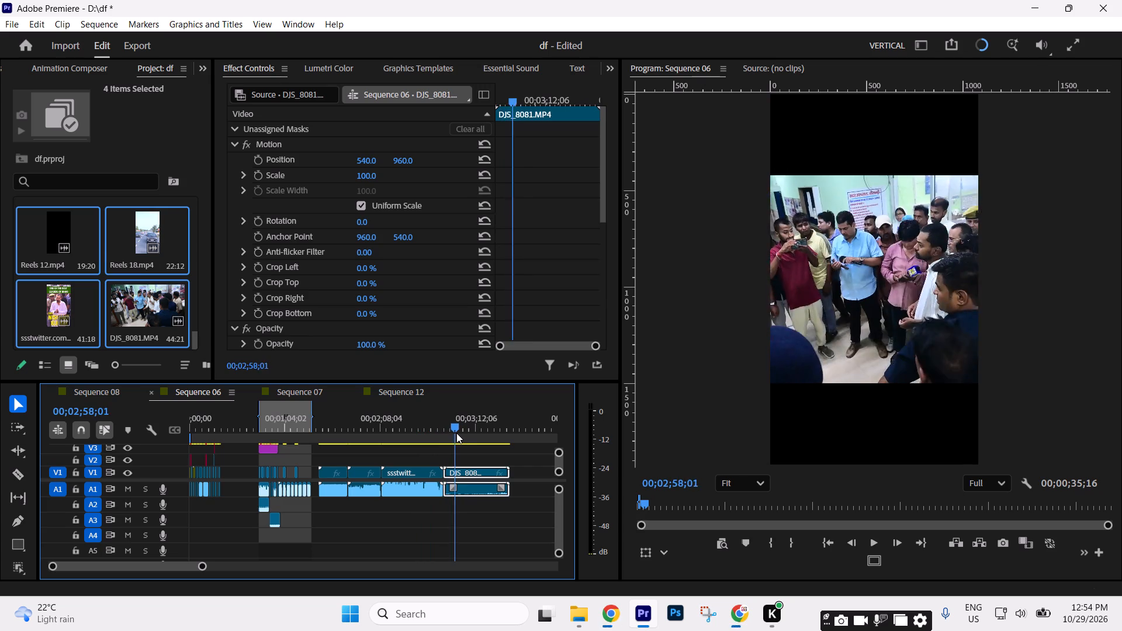
left_click_drag(456, 433, 445, 426)
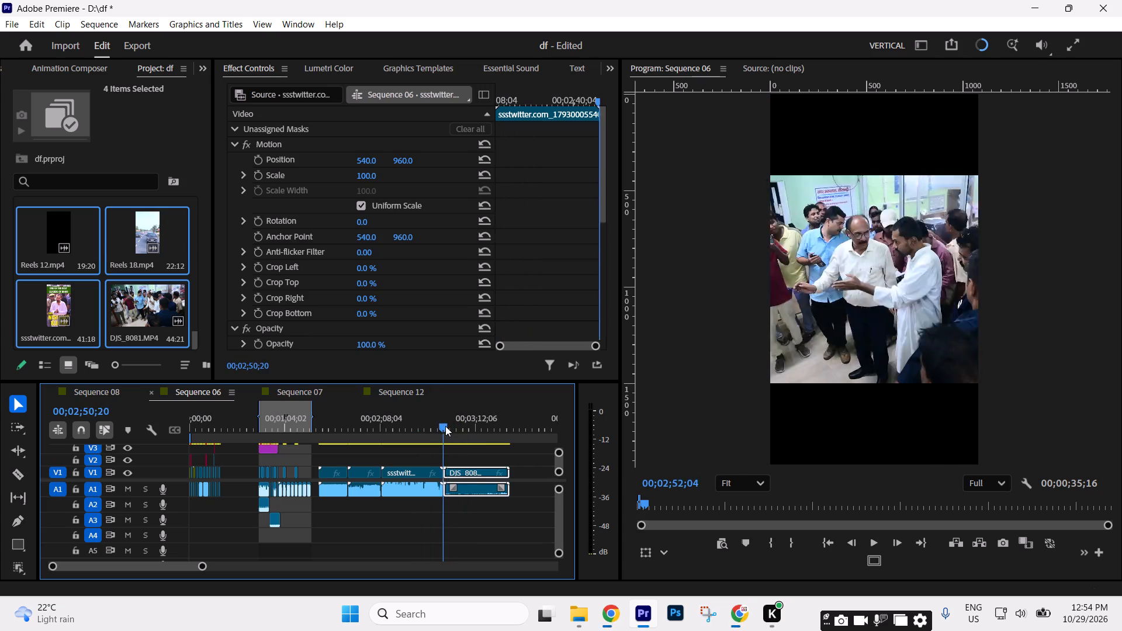
left_click_drag(445, 426, 449, 428)
key("equal")
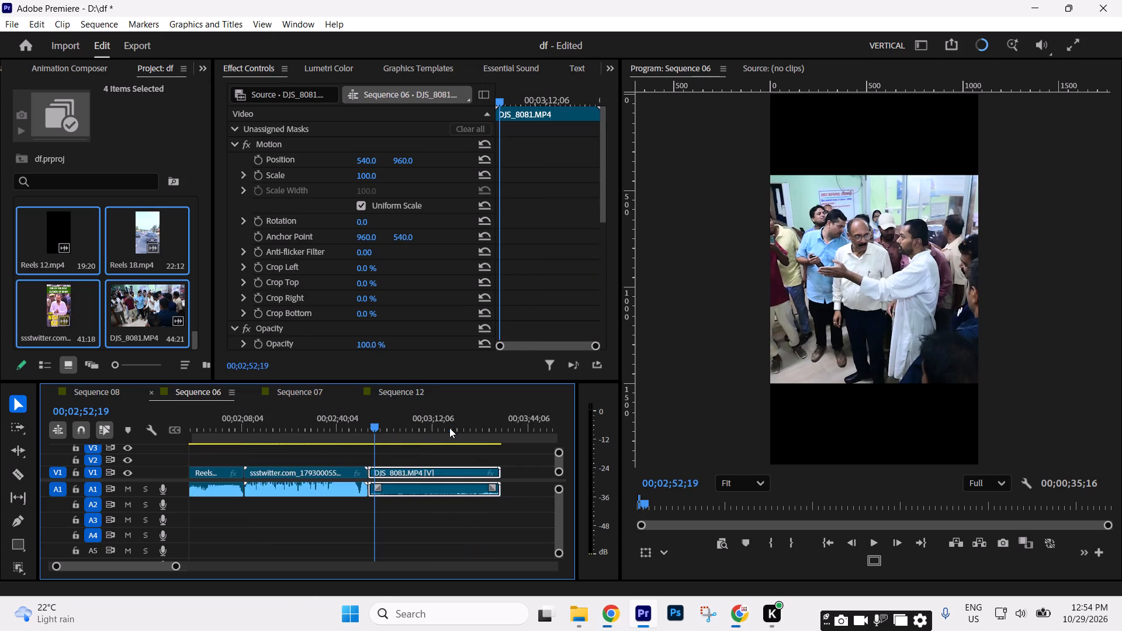
key("equal")
key("equal")
key("space")
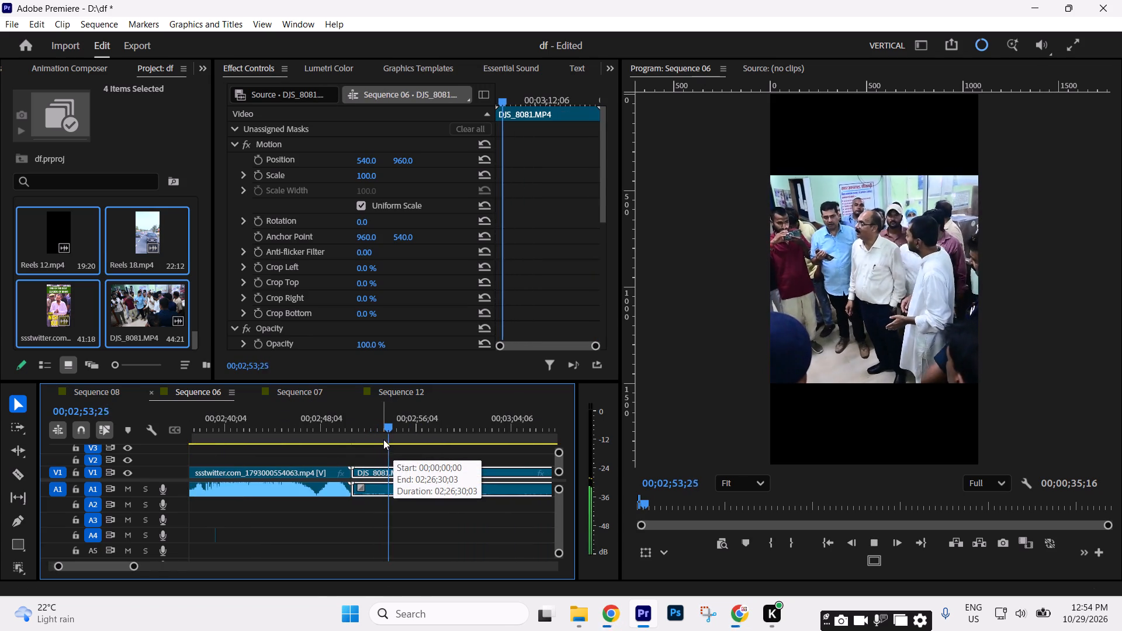
key("space")
Split DJS_8081 at 00;02;52;08 and unlink the video of both pieces from the audio.
left_click_drag(388, 427, 361, 424)
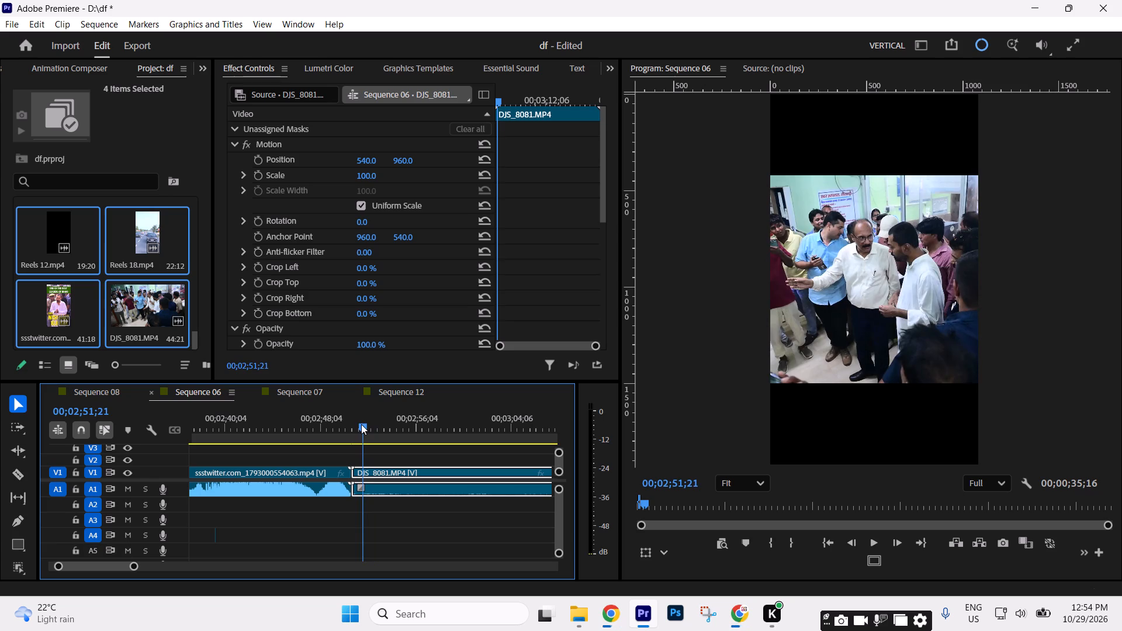
left_click_drag(361, 424, 368, 427)
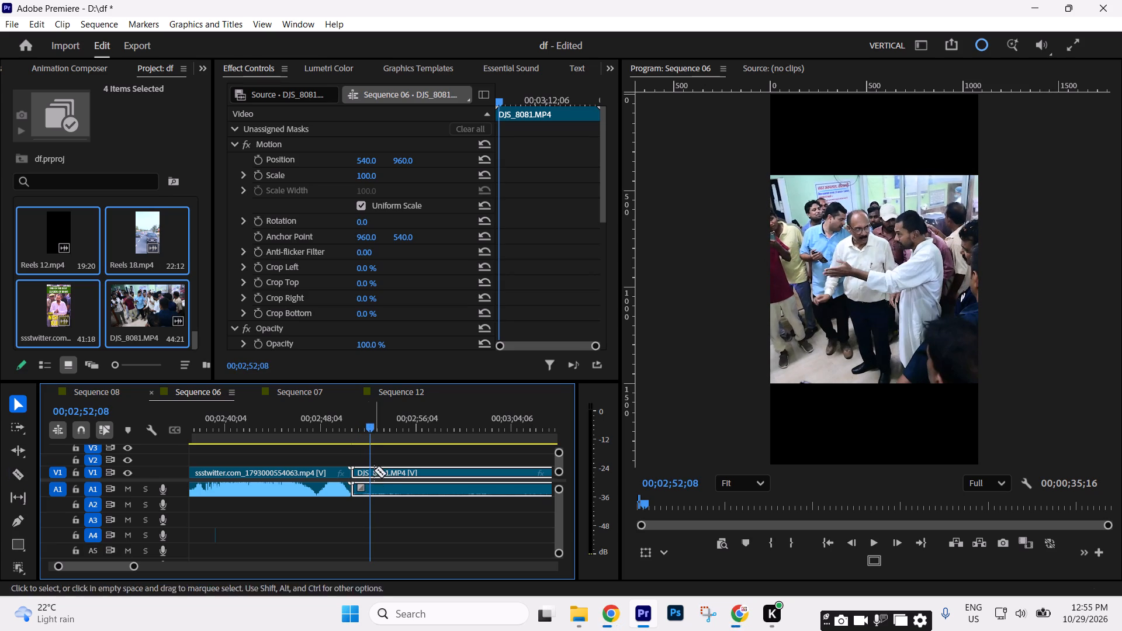
key("c")
left_click(365, 474)
key("v")
left_click_drag(398, 458, 359, 473)
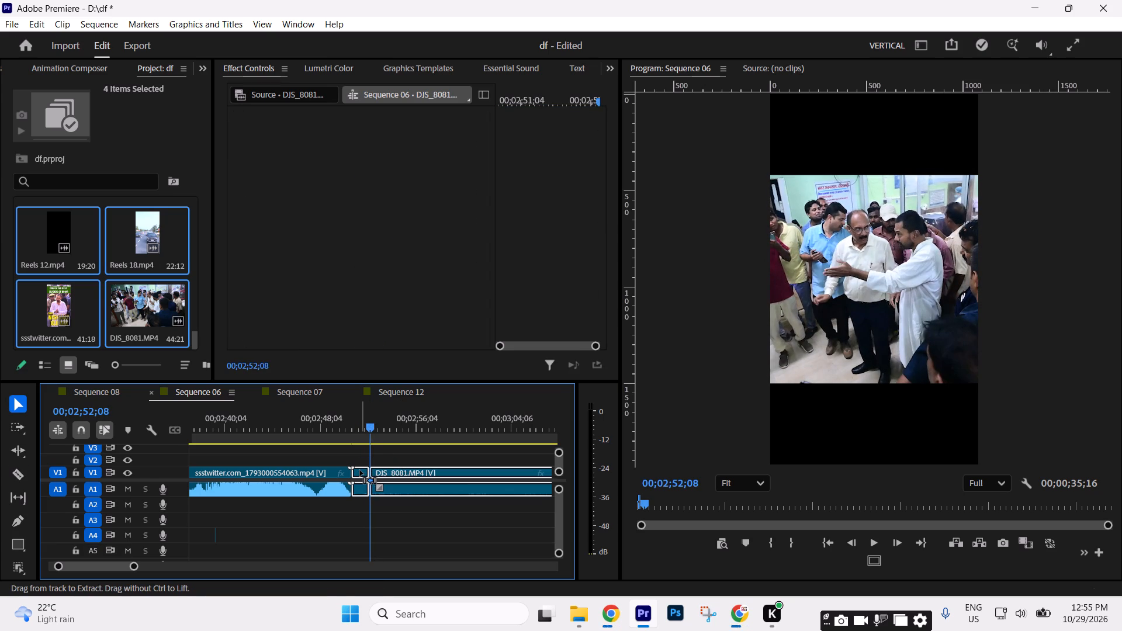
key("ctrl+l")
Split the DJS_8081 video at 00;02;53;22 and cut the piece starting at 00;02;52;08 to the clipboard.
left_click_drag(368, 424, 382, 428)
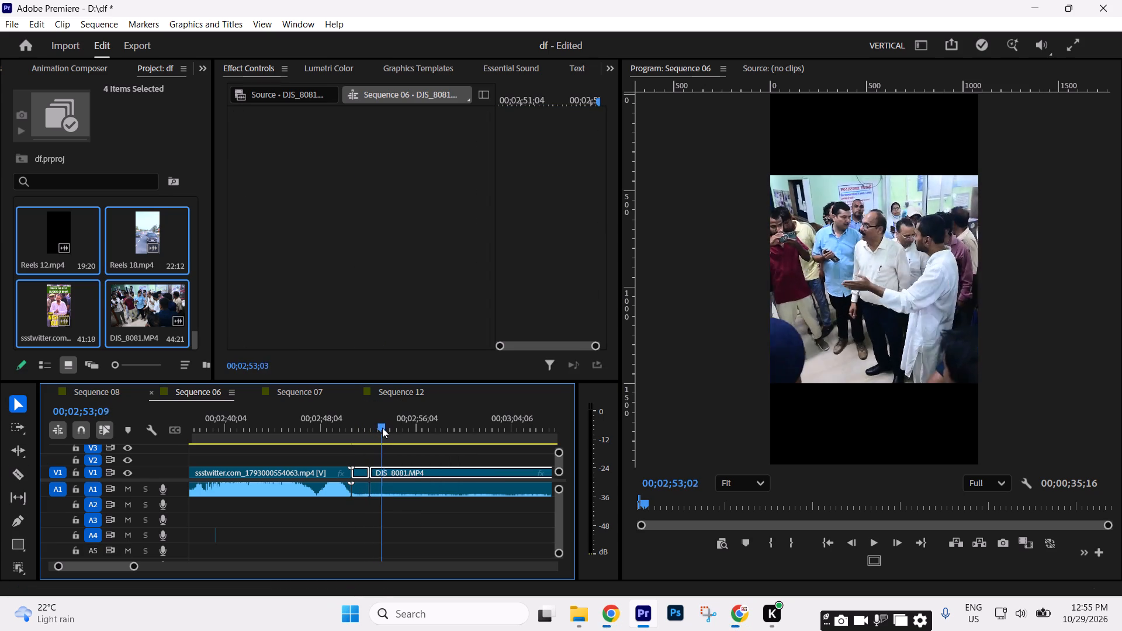
left_click_drag(382, 428, 386, 429)
key("c")
left_click(391, 476)
key("v")
left_click(403, 457)
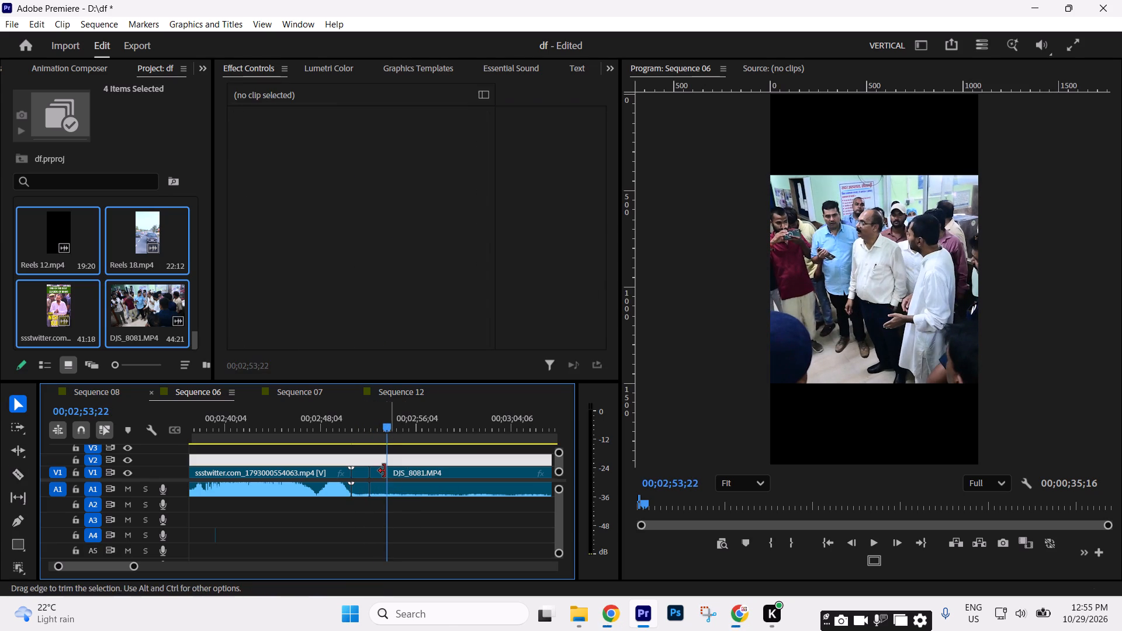
left_click(385, 471)
left_click(380, 471)
key("ctrl+x")
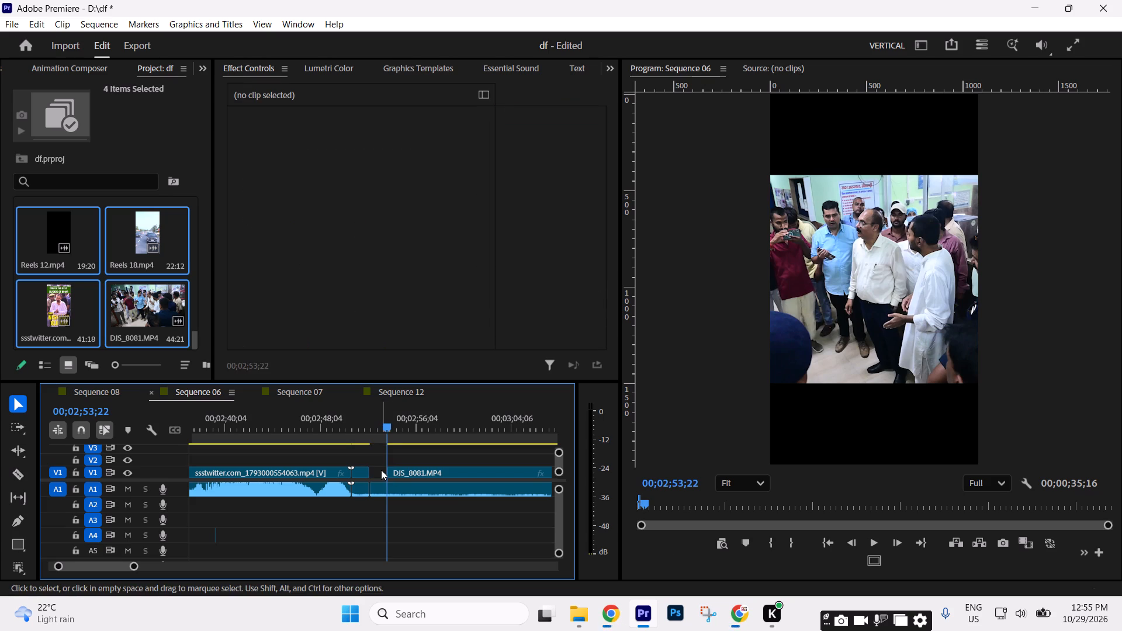
Paste the DJS_8081 piece on V1 at 00;01;13;11 and extend its end to match the music clip beneath it.
type("---")
key("minus")
left_click_drag(260, 427, 248, 434)
key("equal")
type("==")
left_click_drag(515, 431, 527, 433)
type("-=")
key("equal")
left_click_drag(466, 423, 504, 429)
key("Up")
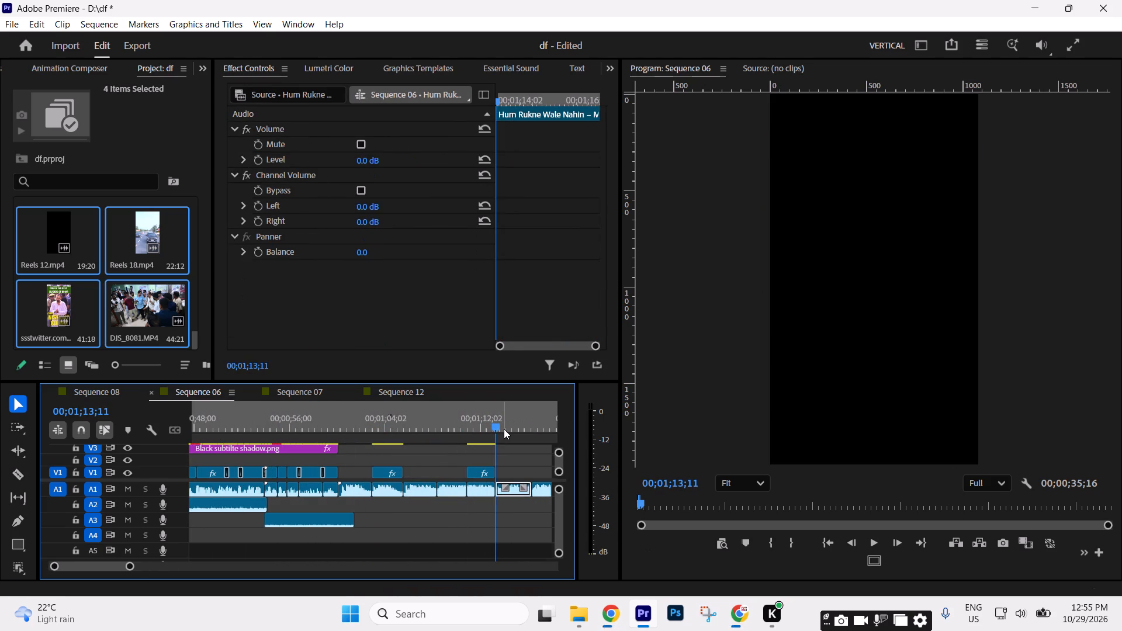
key("ctrl+v")
left_click_drag(518, 471, 536, 471)
left_click_drag(532, 470, 508, 467)
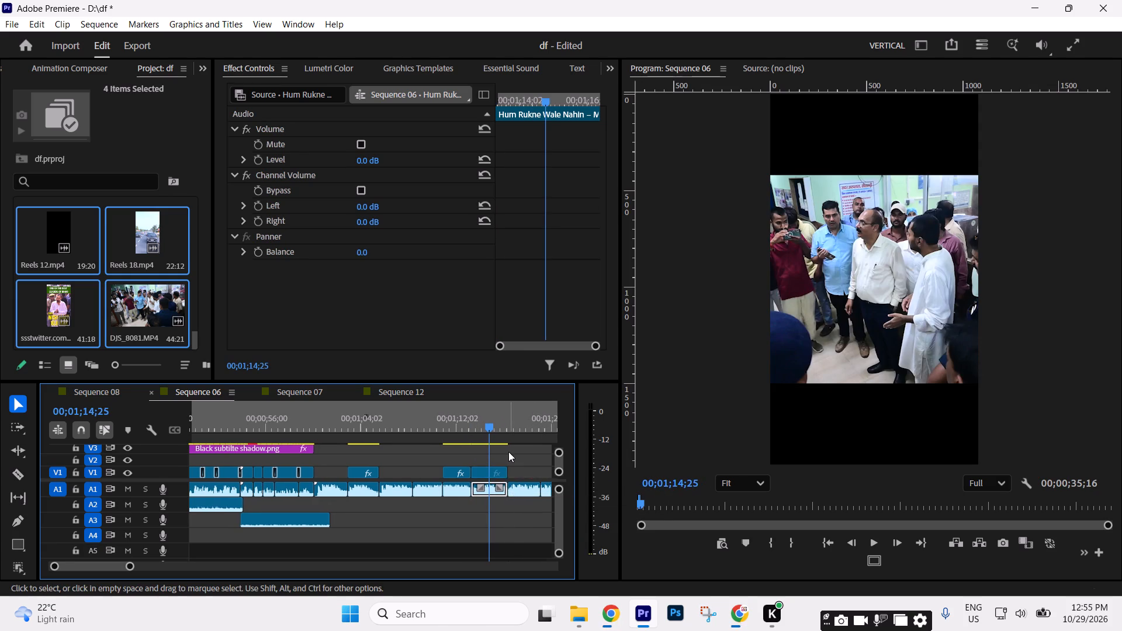
left_click(508, 452)
Import the ten clips from C1186 (1) through C5930 from the Nis folder on drive E.
type("---")
key("minus")
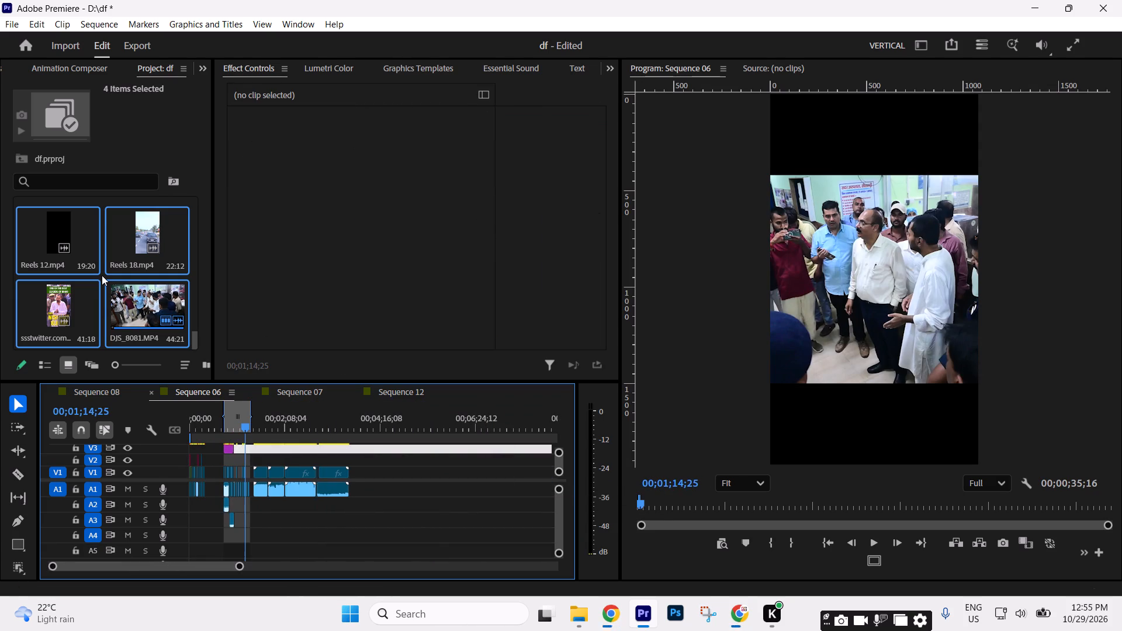
double_click(102, 275)
scroll(654, 400, "down", 3)
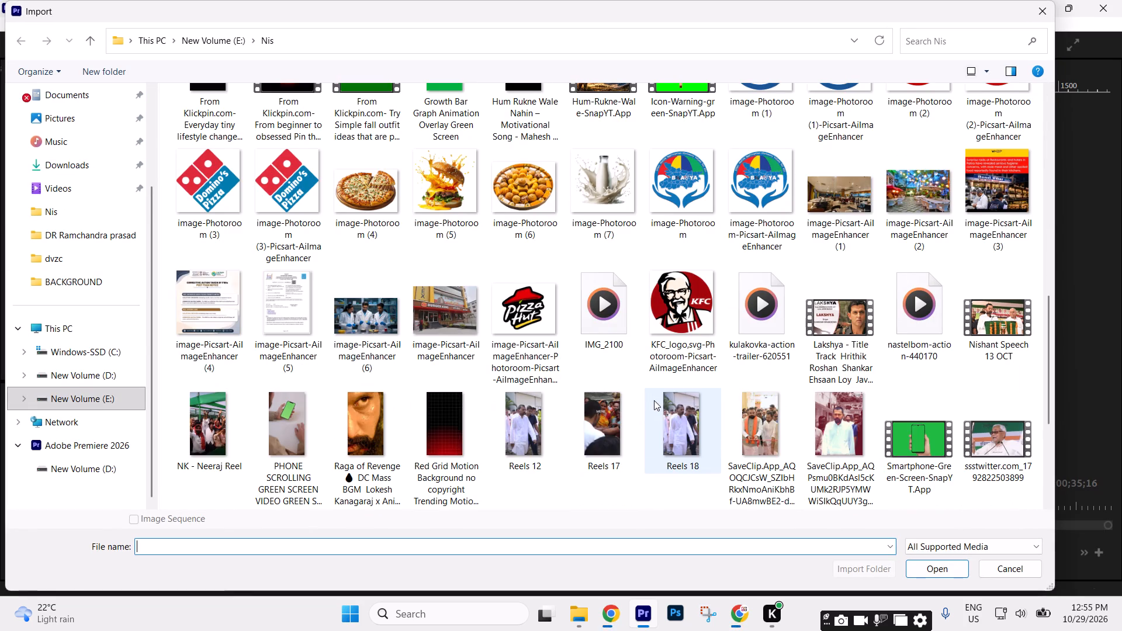
scroll(653, 398, "up", 4)
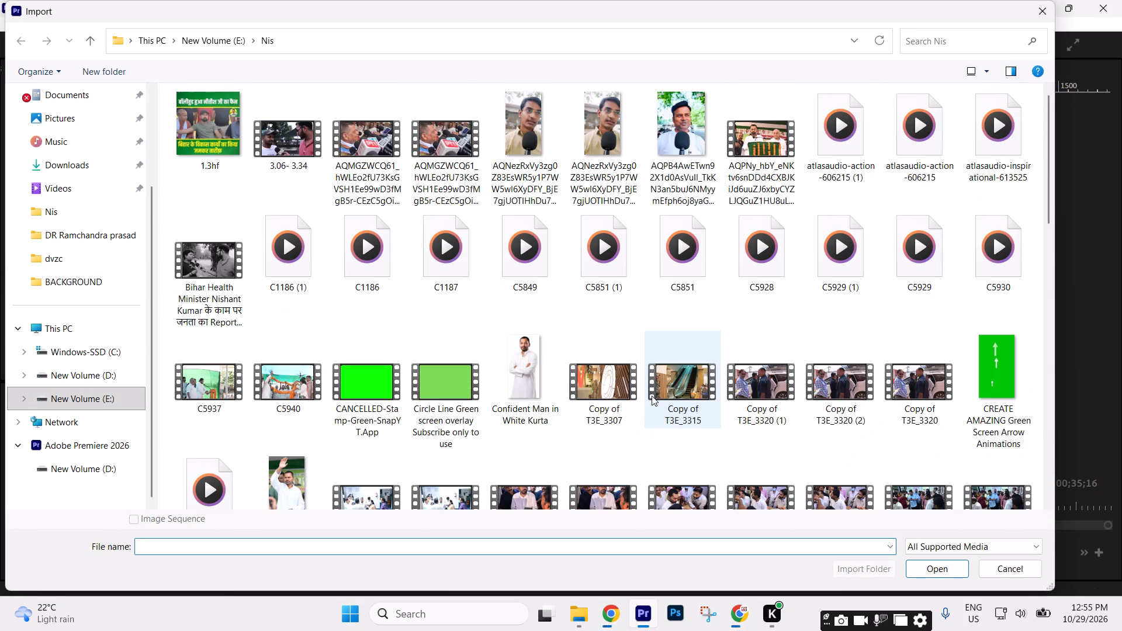
scroll(653, 396, "down", 1)
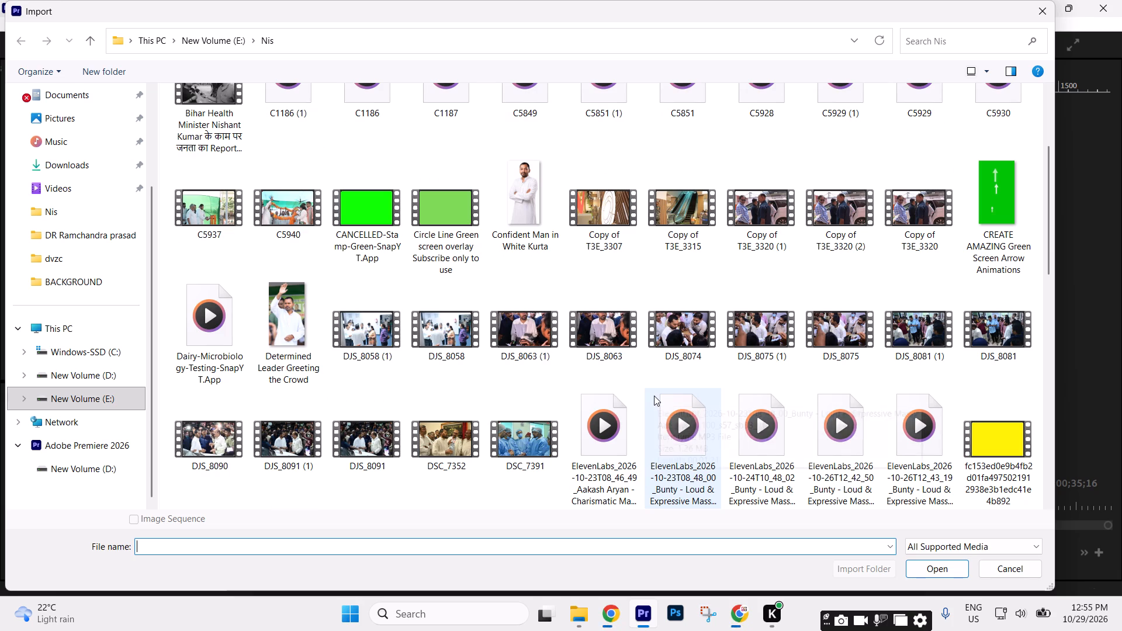
scroll(653, 396, "down", 3)
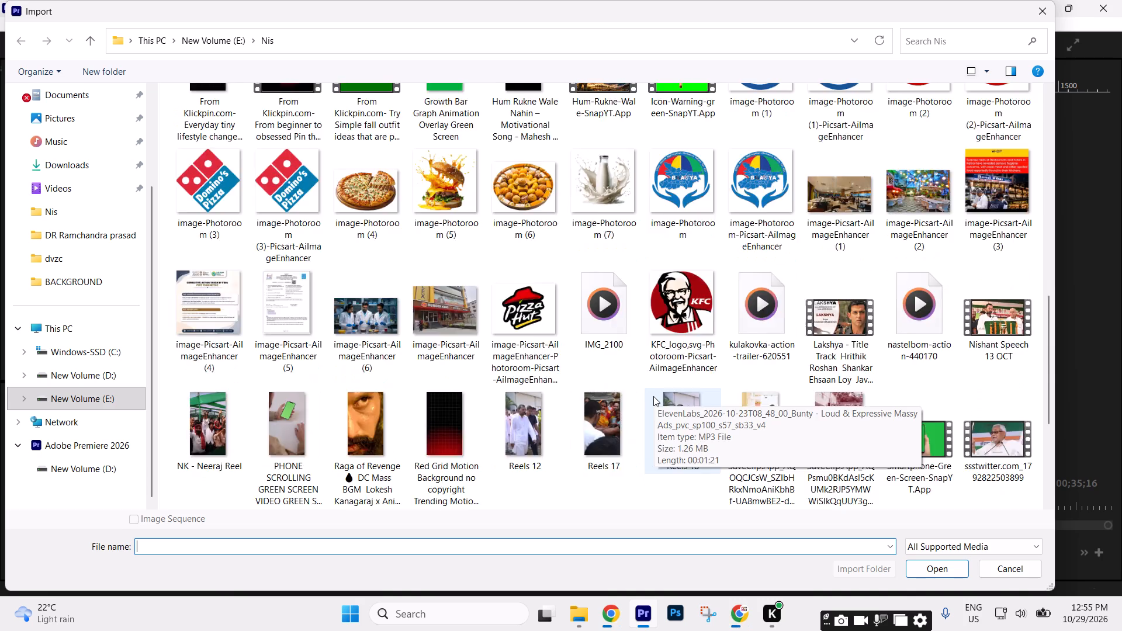
scroll(653, 396, "down", 2)
scroll(652, 397, "up", 5)
scroll(650, 393, "down", 3)
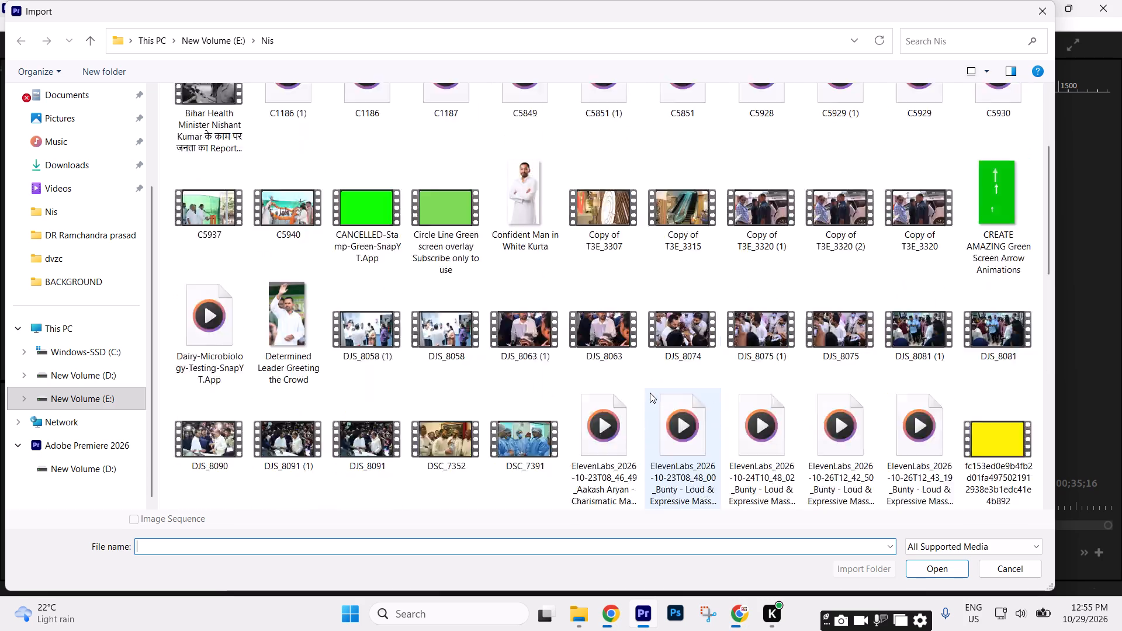
scroll(650, 393, "down", 1)
scroll(414, 322, "up", 11)
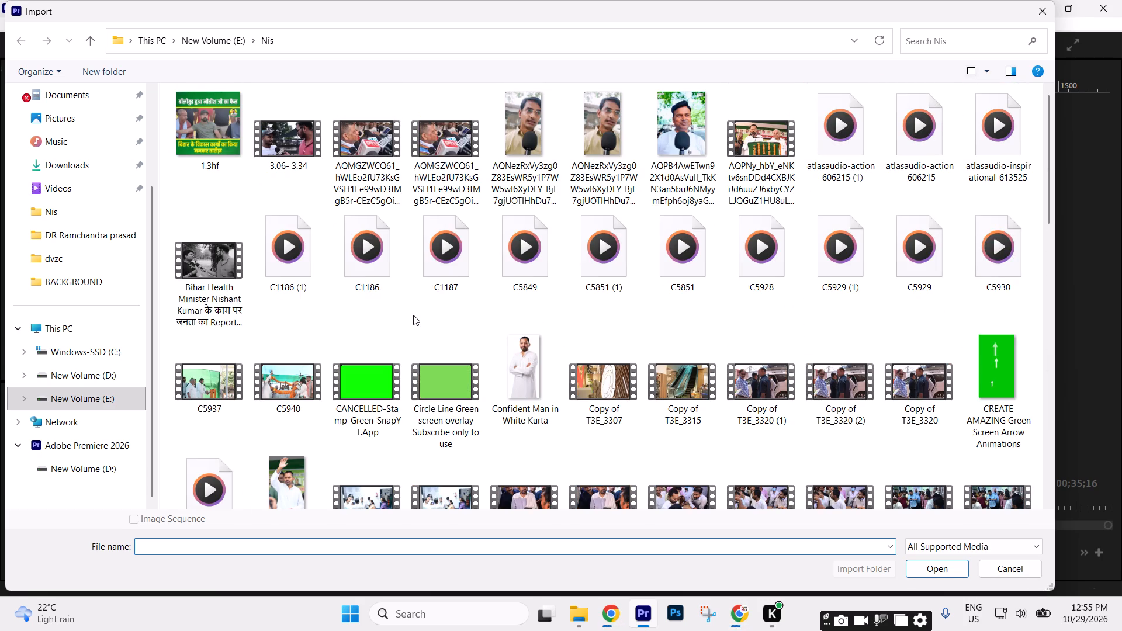
left_click(278, 241)
left_click(969, 255, "shift")
left_click(931, 567)
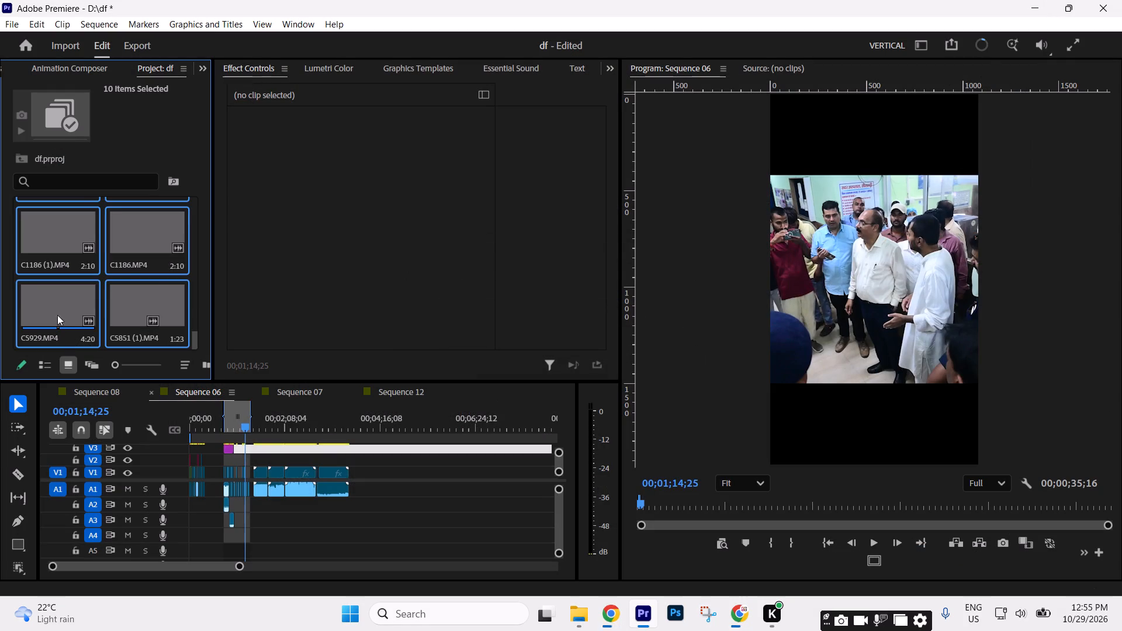
Place the ten imported clips on V1 and A1 after the existing footage, at about 00;04;30;00.
left_click_drag(56, 308, 412, 491)
Skim through the ten newly placed clips for usable shots.
left_click_drag(385, 425, 391, 426)
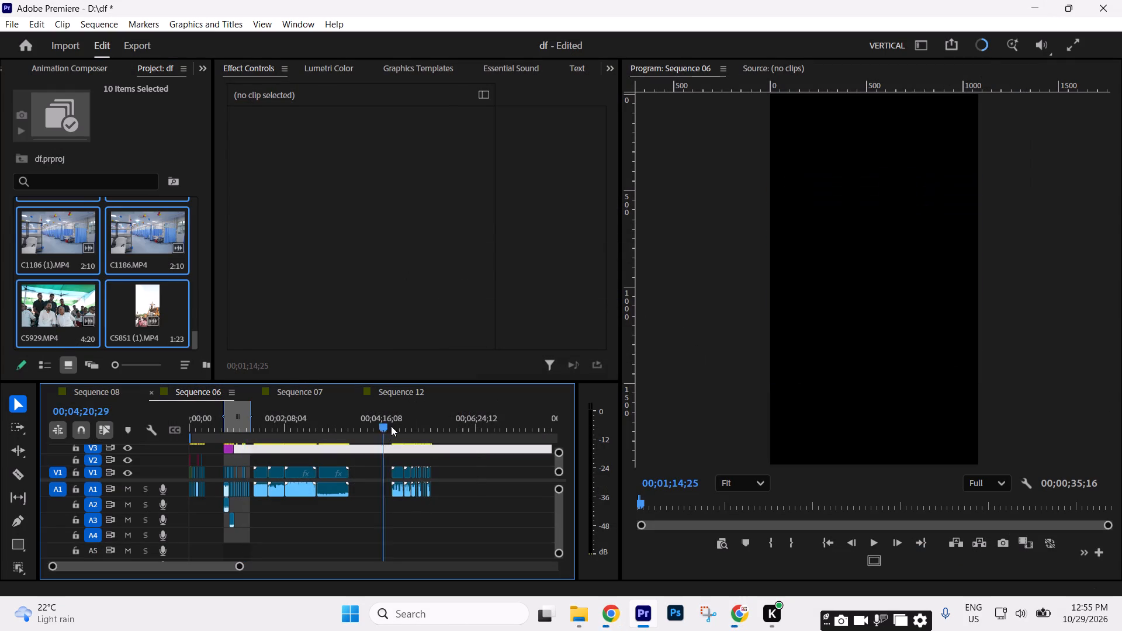
left_click_drag(391, 426, 425, 435)
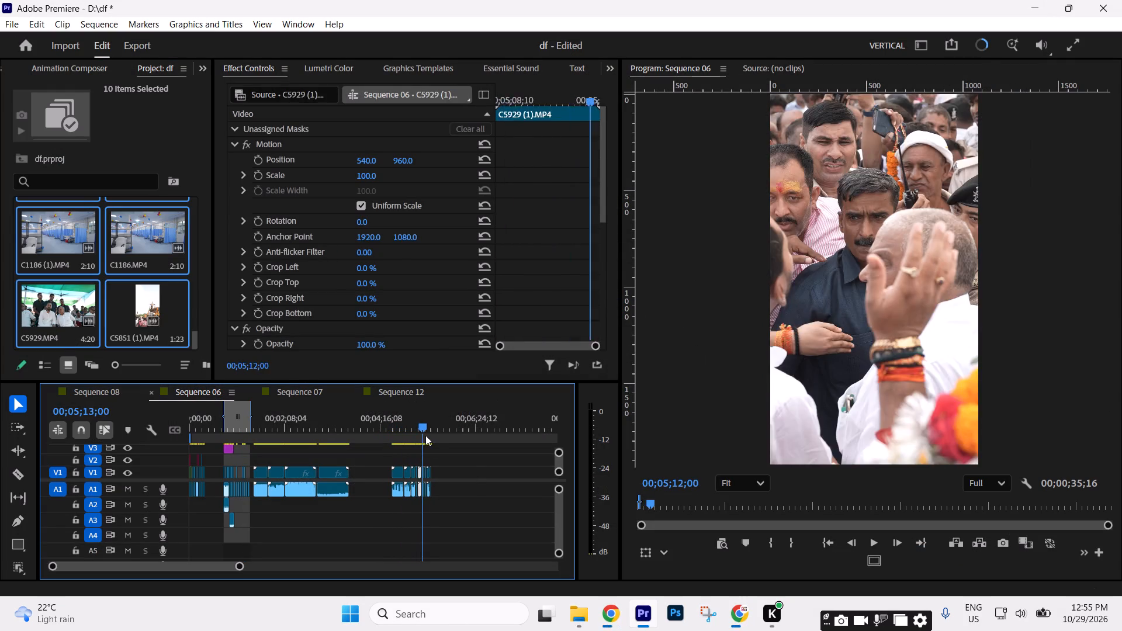
left_click_drag(425, 435, 426, 439)
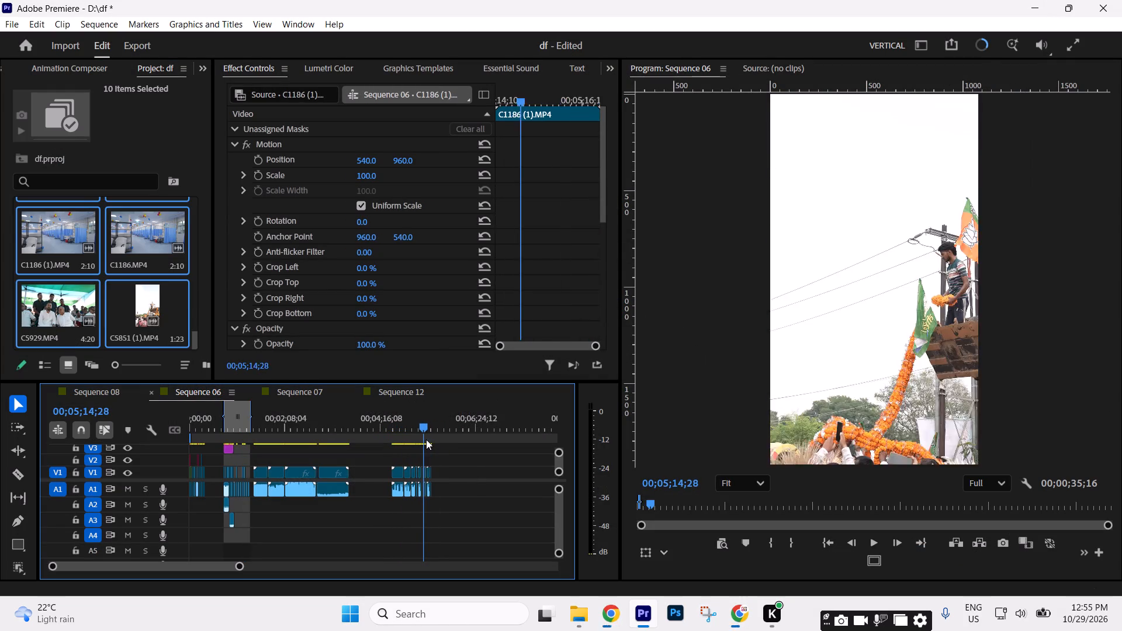
left_click_drag(426, 439, 423, 439)
Import the files from C0022 through T3E_7051 from the dvzc folder on drive E, leaving out T3E_7094 and T3E_7095.
double_click(100, 277)
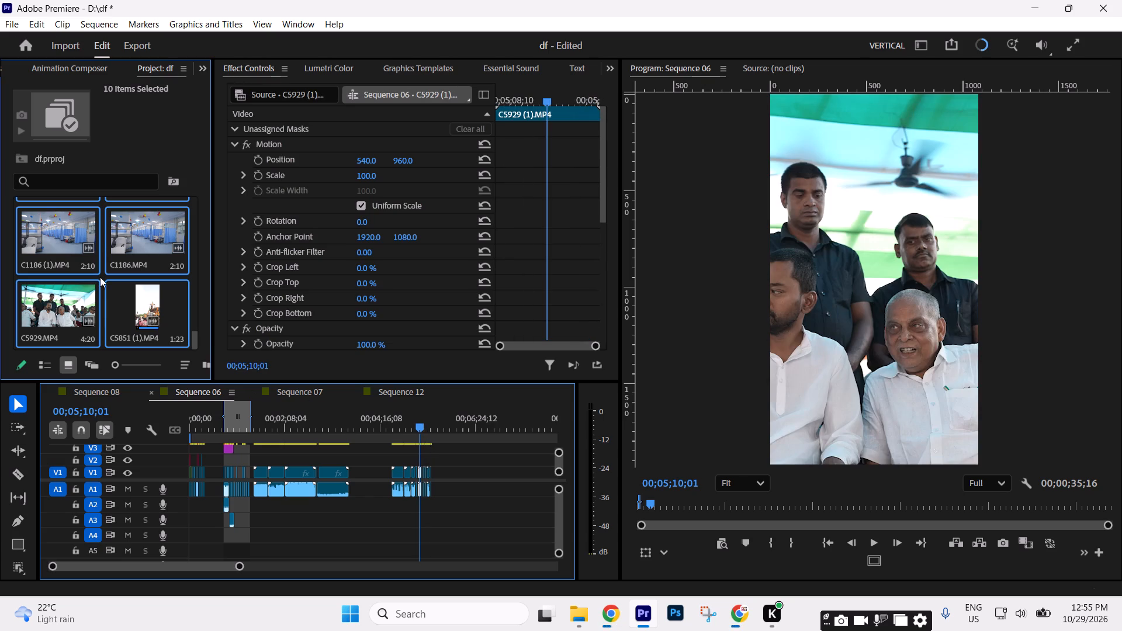
left_click(89, 40)
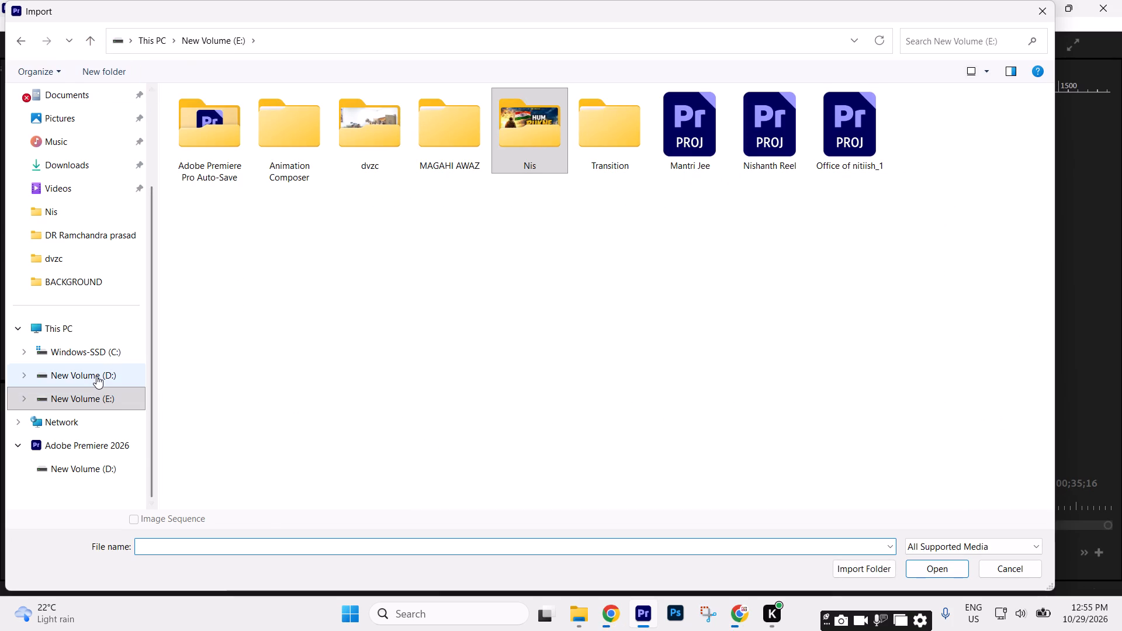
double_click(354, 143)
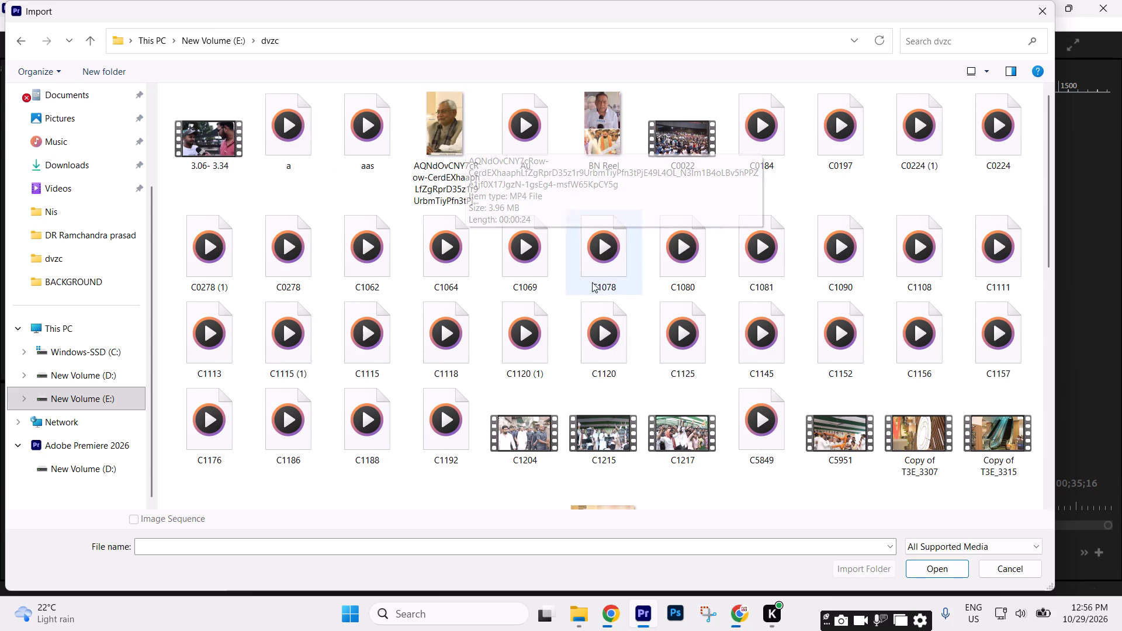
left_click(670, 149)
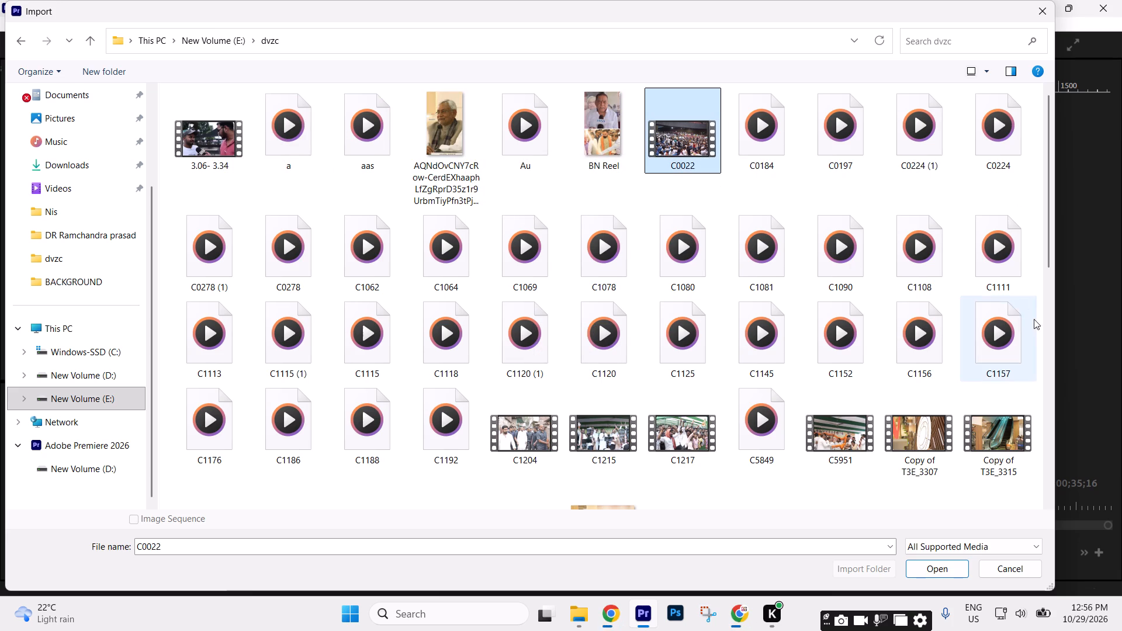
scroll(830, 332, "down", 1)
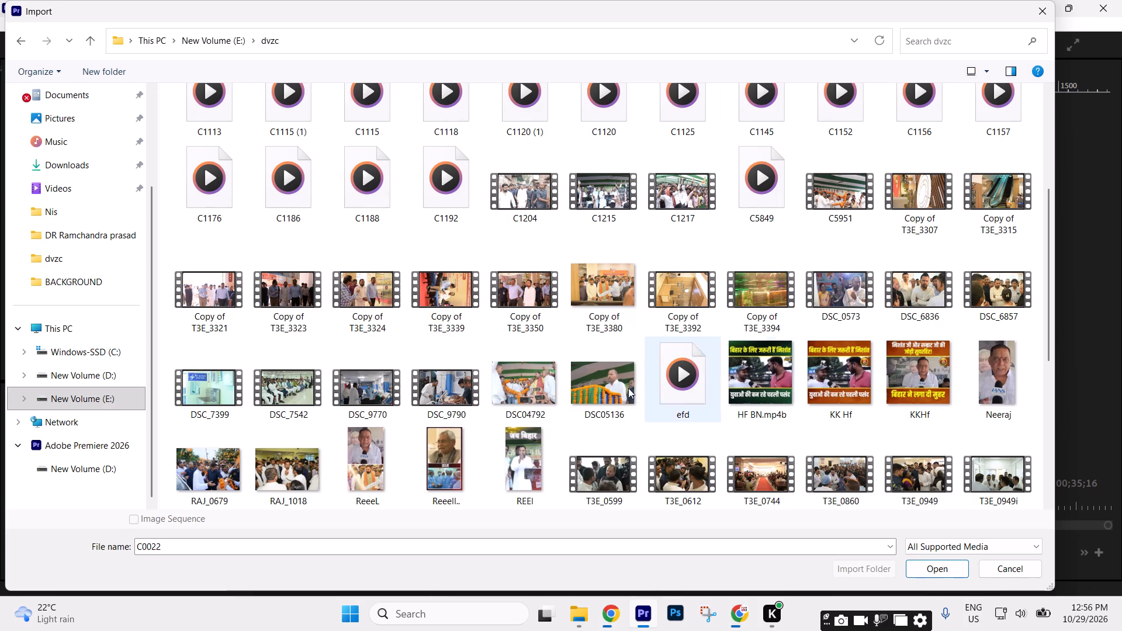
left_click(449, 394, "shift")
scroll(449, 394, "down", 1)
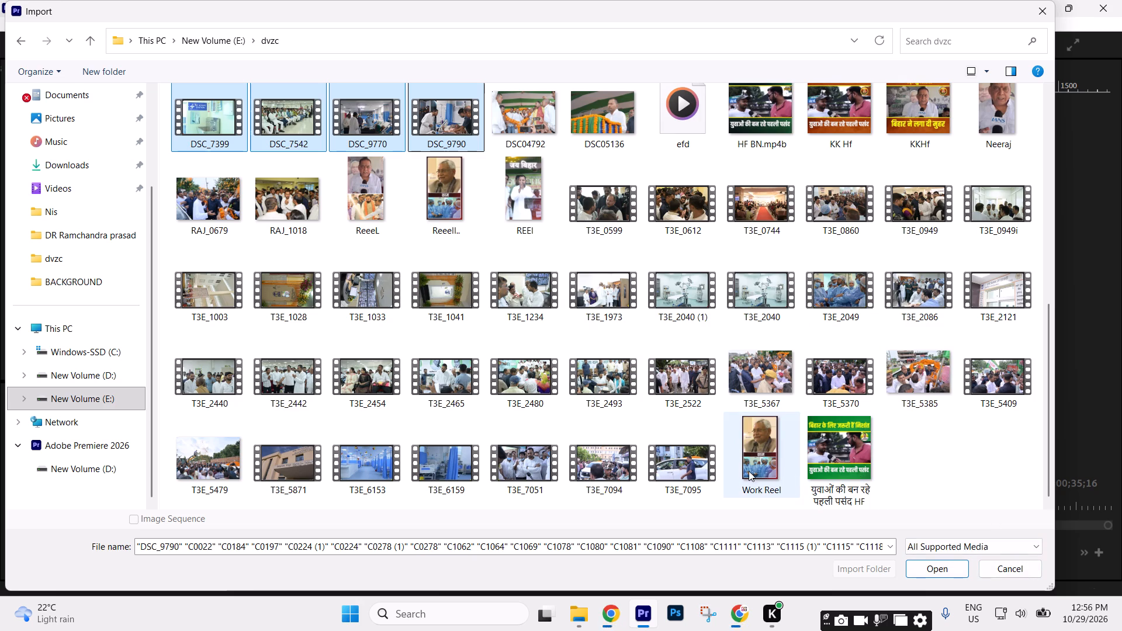
left_click(680, 467, "shift")
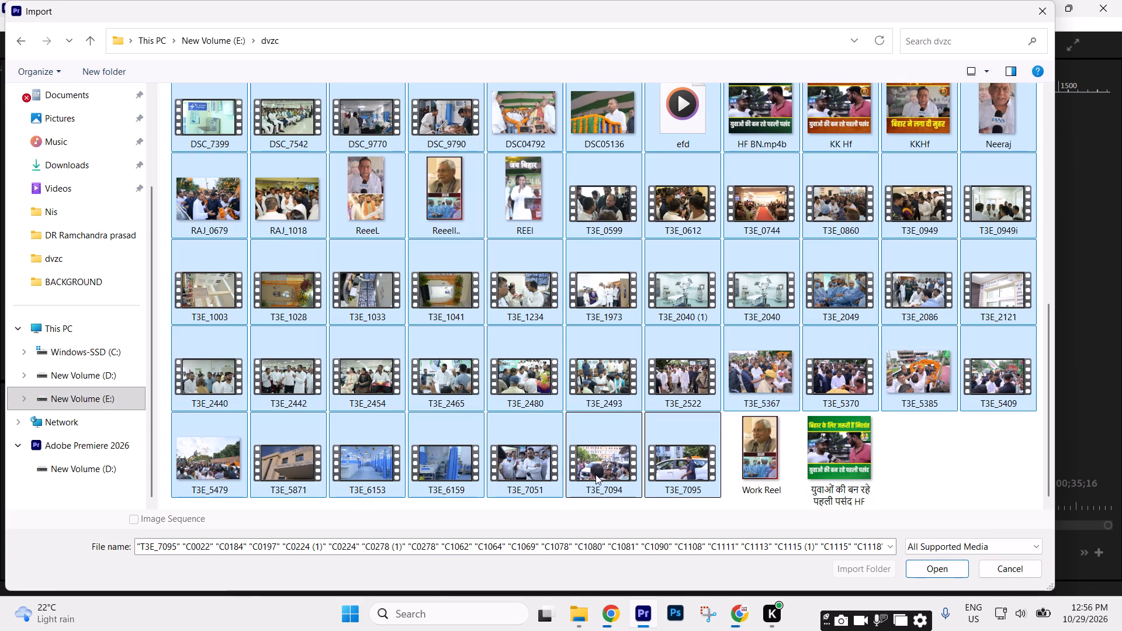
left_click(595, 474, "ctrl")
left_click(686, 474, "ctrl")
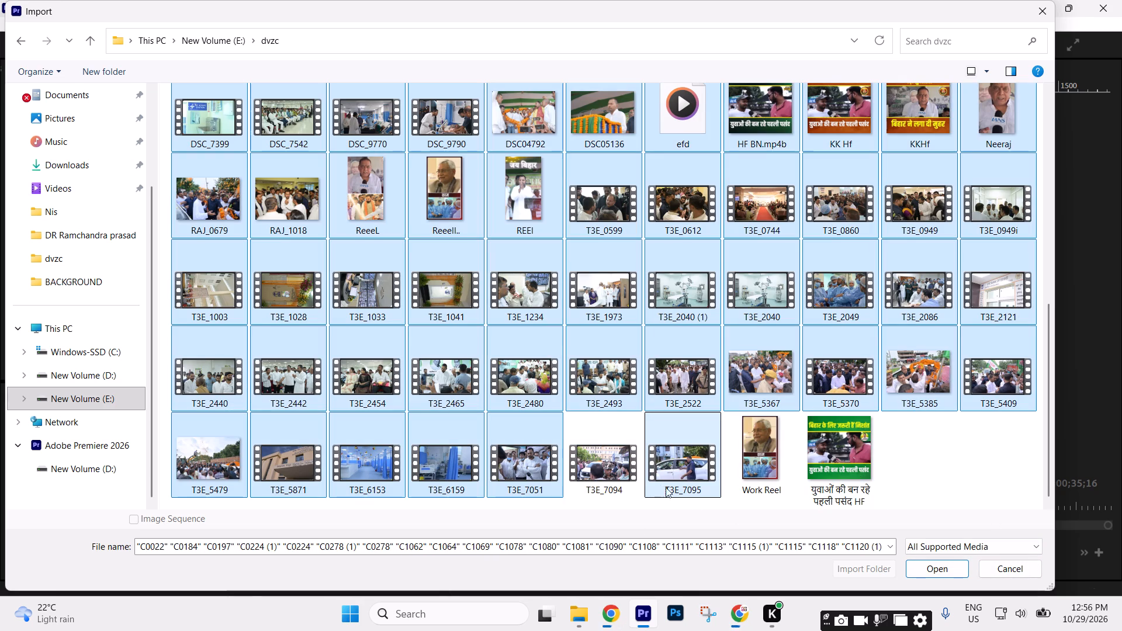
left_click(941, 571)
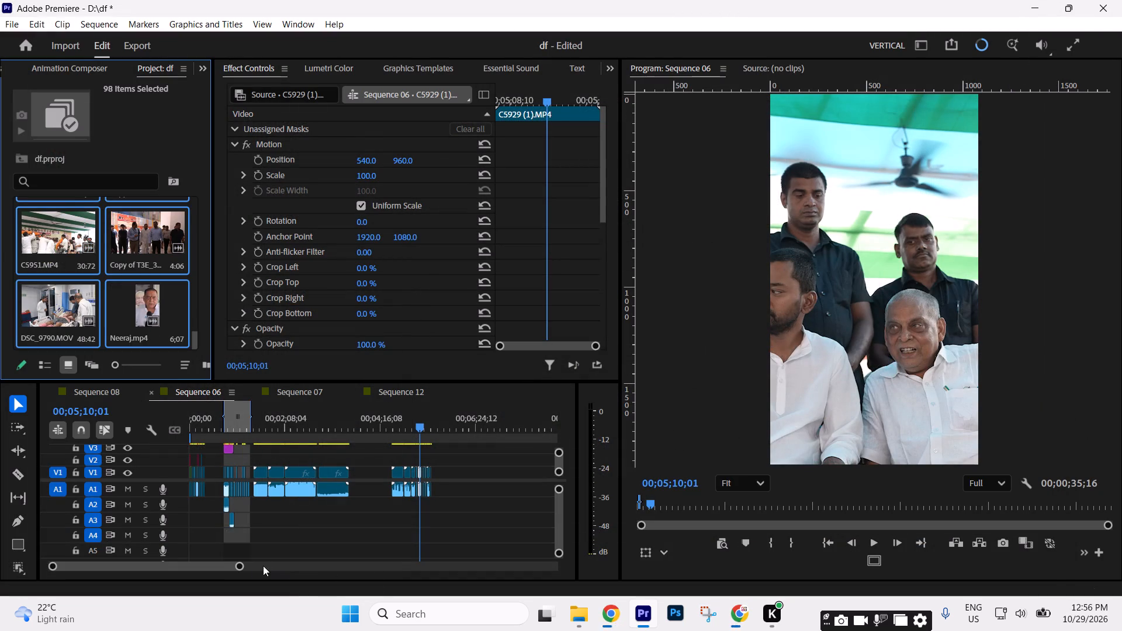
Place the imported dvzc files on V1 and A1 in the empty stretch starting at about 01;35;00;00.
left_click_drag(240, 566, 498, 557)
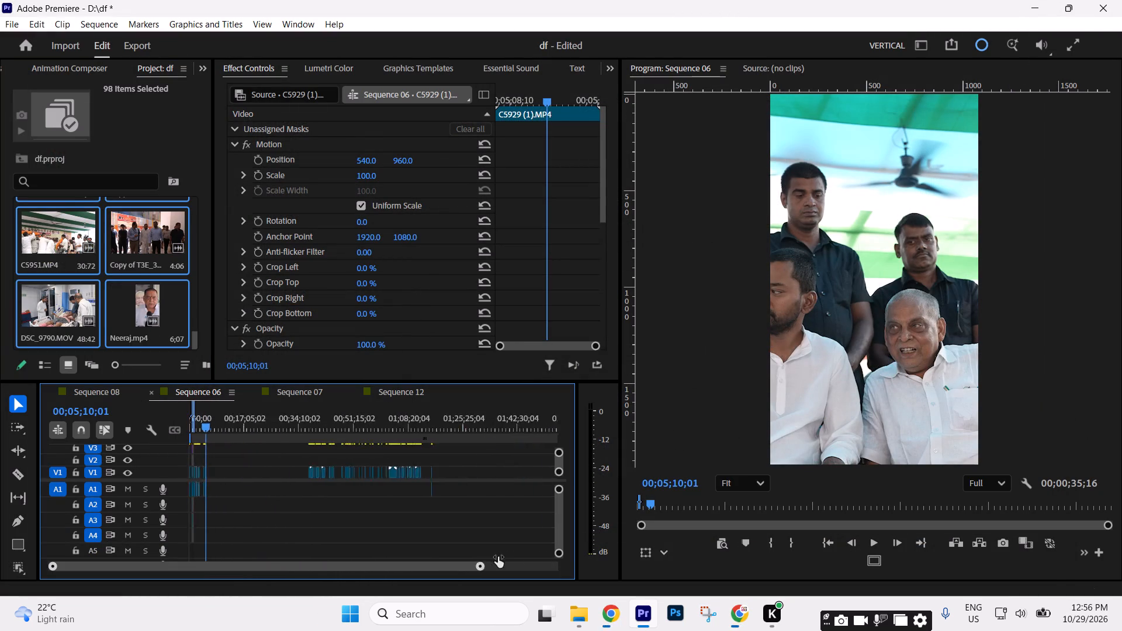
left_click_drag(498, 557, 566, 552)
left_click_drag(57, 226, 224, 438)
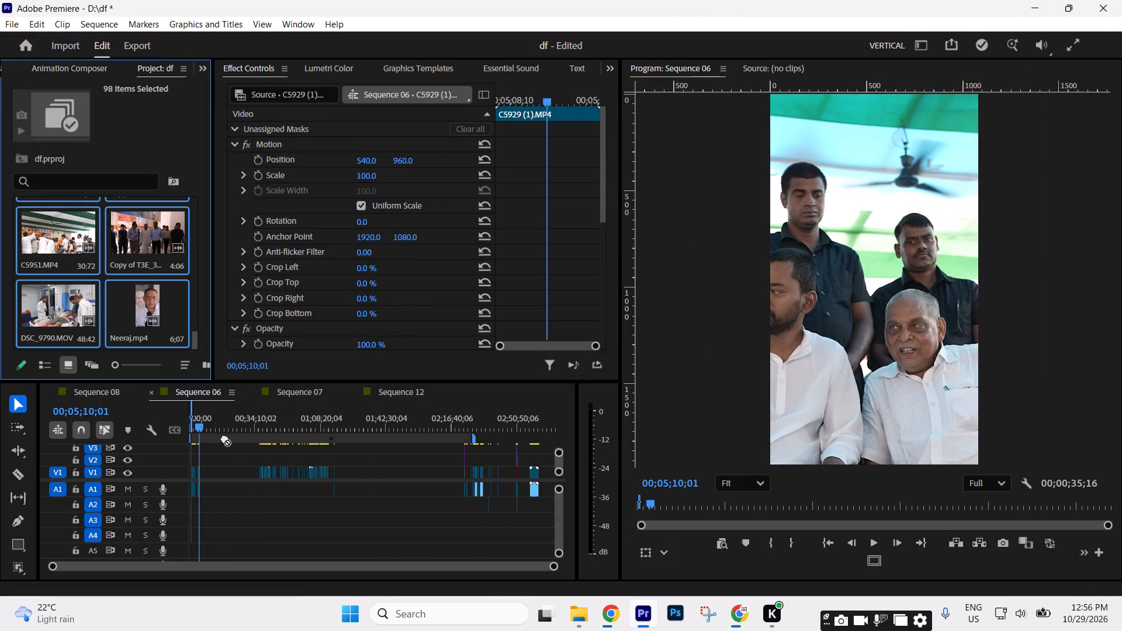
left_click_drag(224, 438, 185, 477)
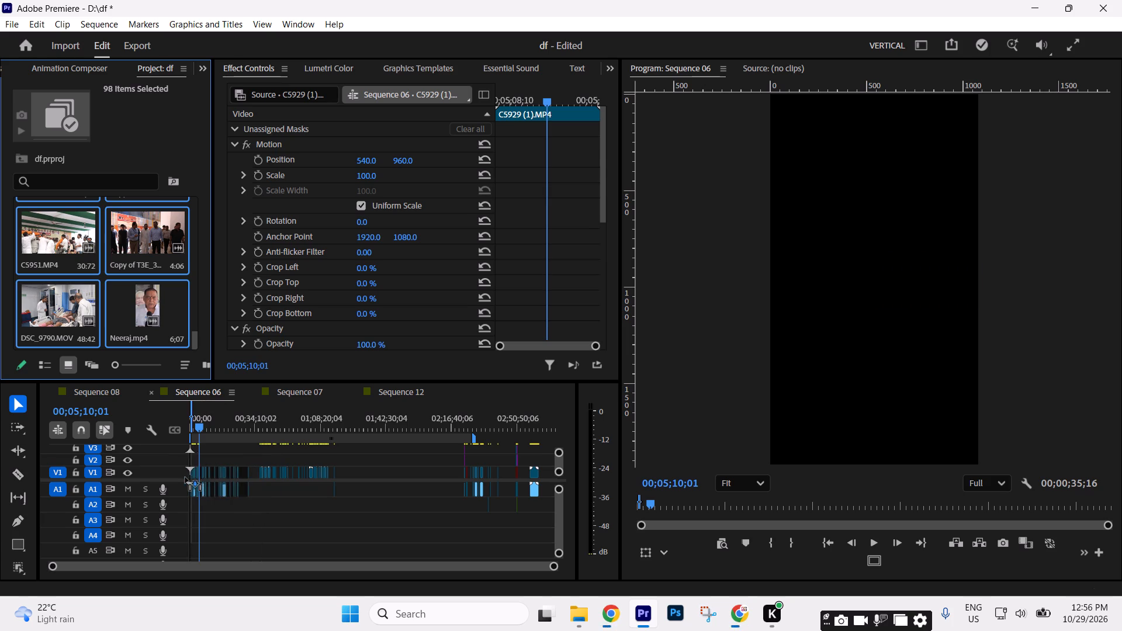
left_click_drag(185, 477, 372, 480)
Delete the older block of V1 clips between about 00;36;00;00 and 01;15;00;00, ahead of the newly placed footage.
left_click_drag(351, 512, 244, 471)
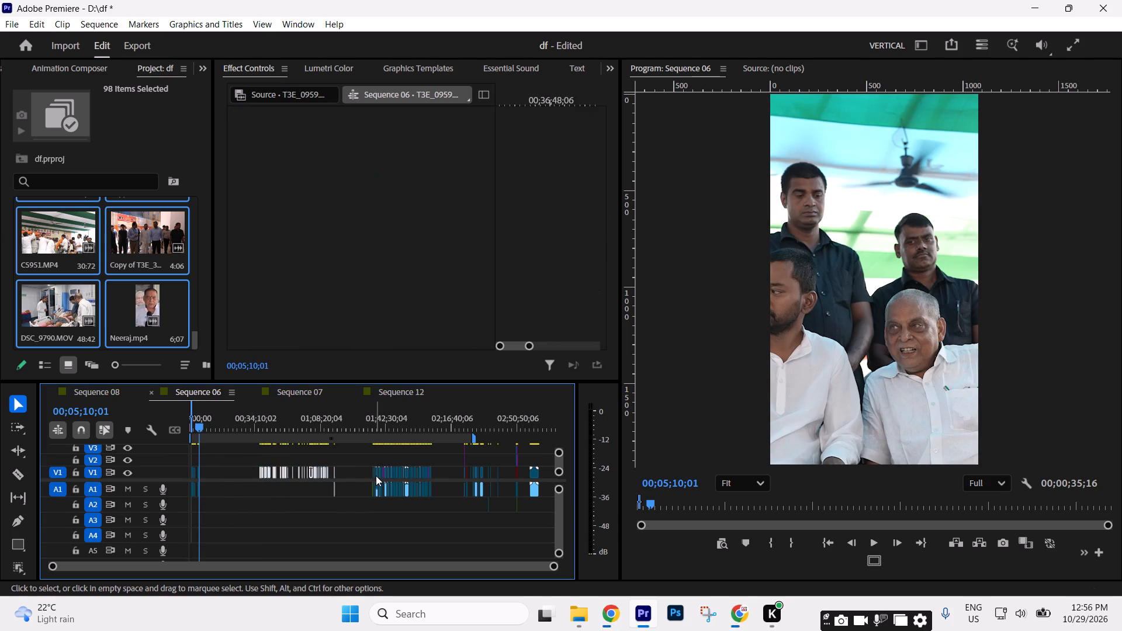
key("Delete")
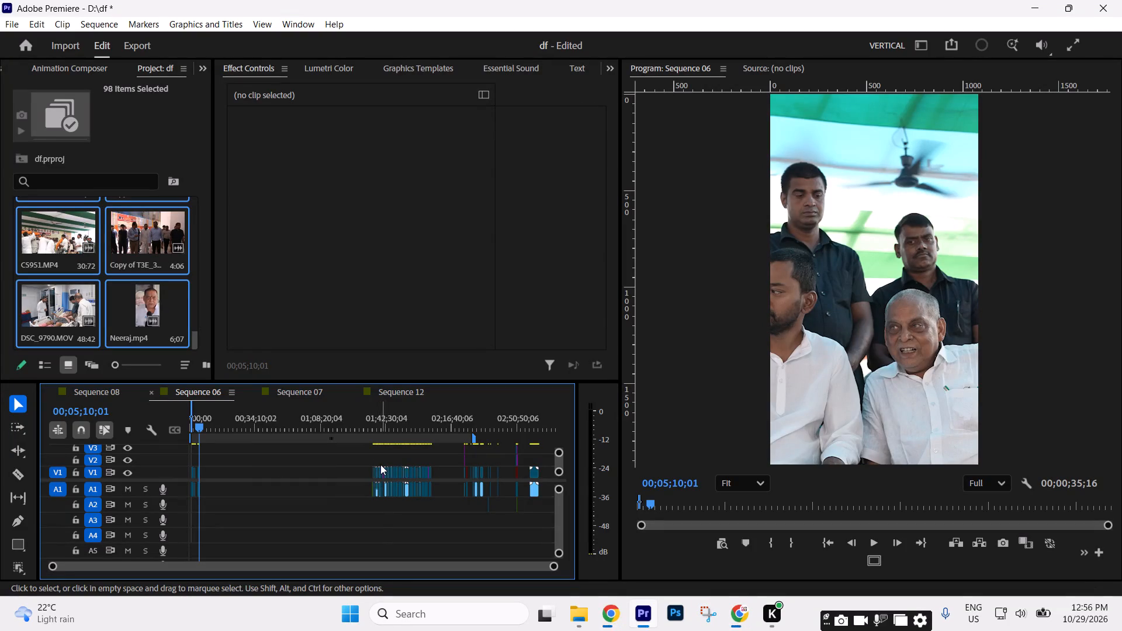
Examine the opening clips of the dvzc footage from cut to cut for usable shots, playing part of C0278.
left_click(385, 426)
type("====-")
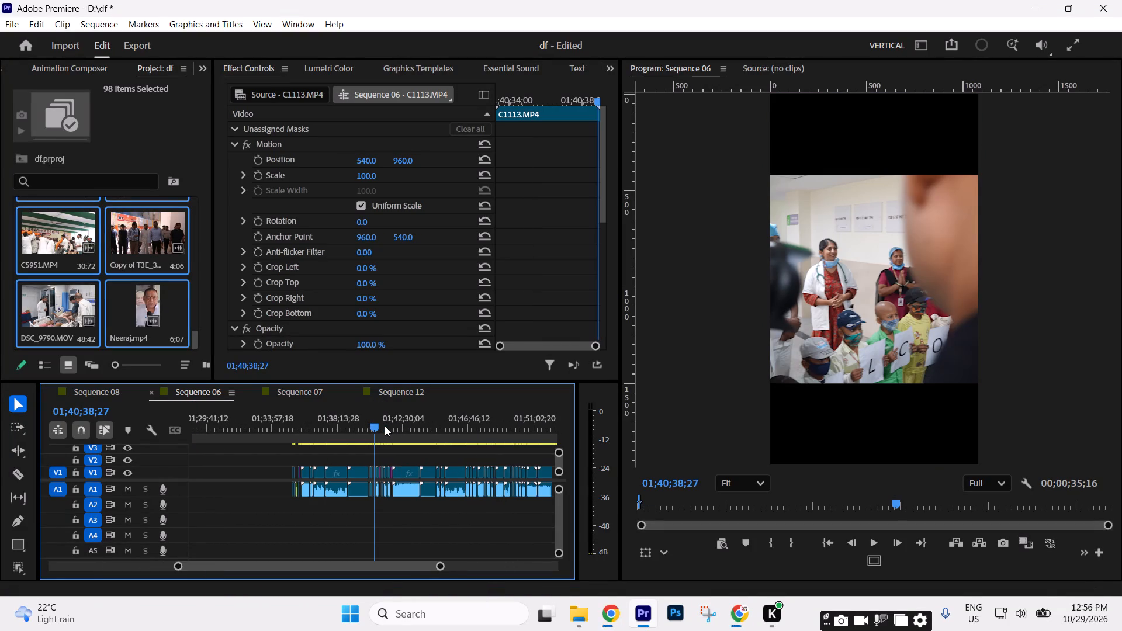
key("Up")
key("Up")
key("Up")
key("Up")
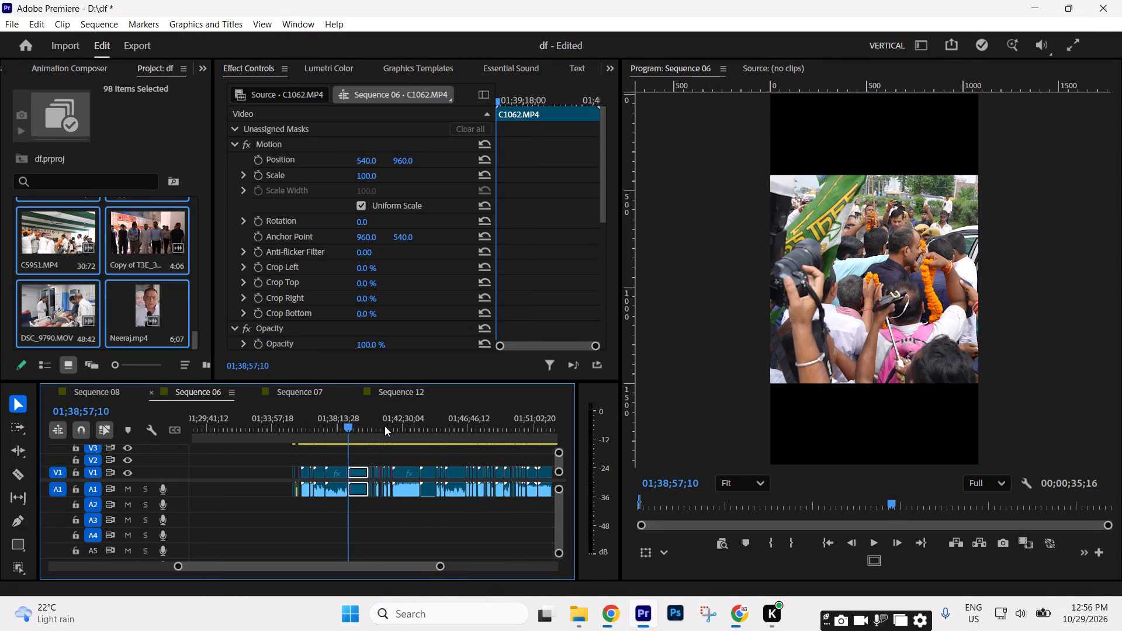
key("Down")
key("space")
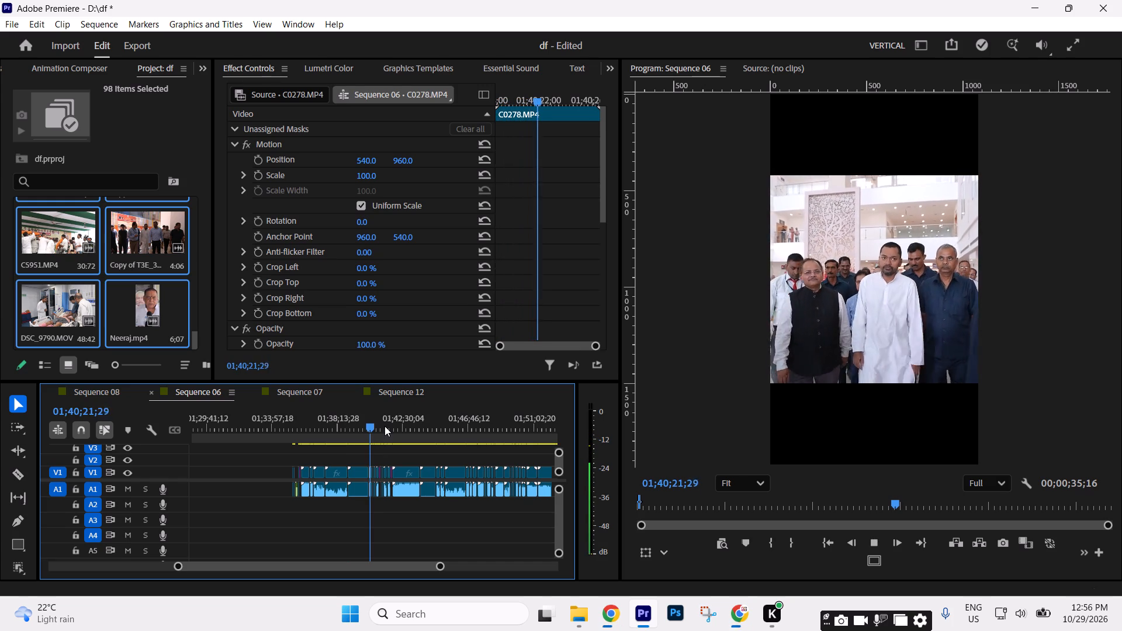
key("space")
key("Up")
key("Up")
key("Up")
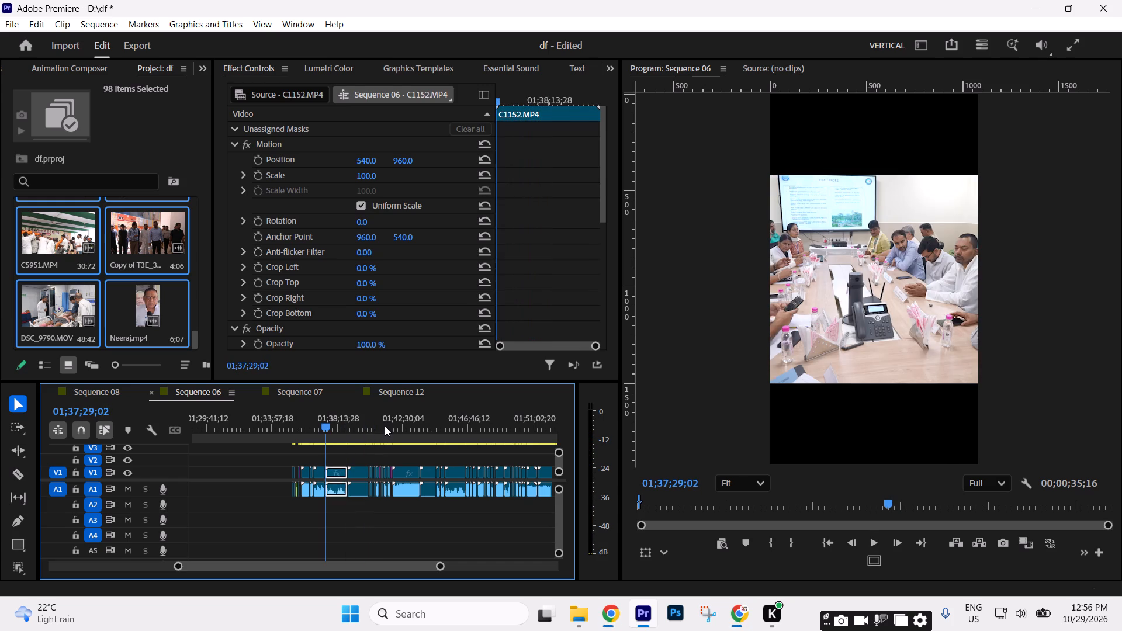
key("Up")
key("Up")
key("Up")
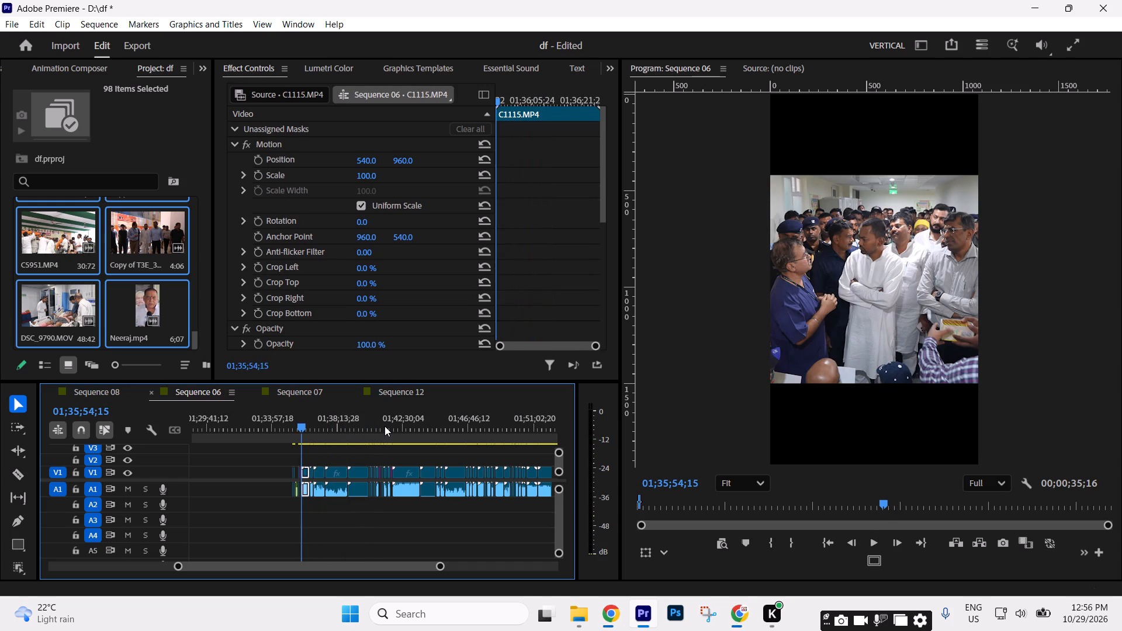
key("Up")
key("Down")
Unlink the video of C1115 at 01;35;54;15 from its audio.
type("==")
key("ctrl+l")
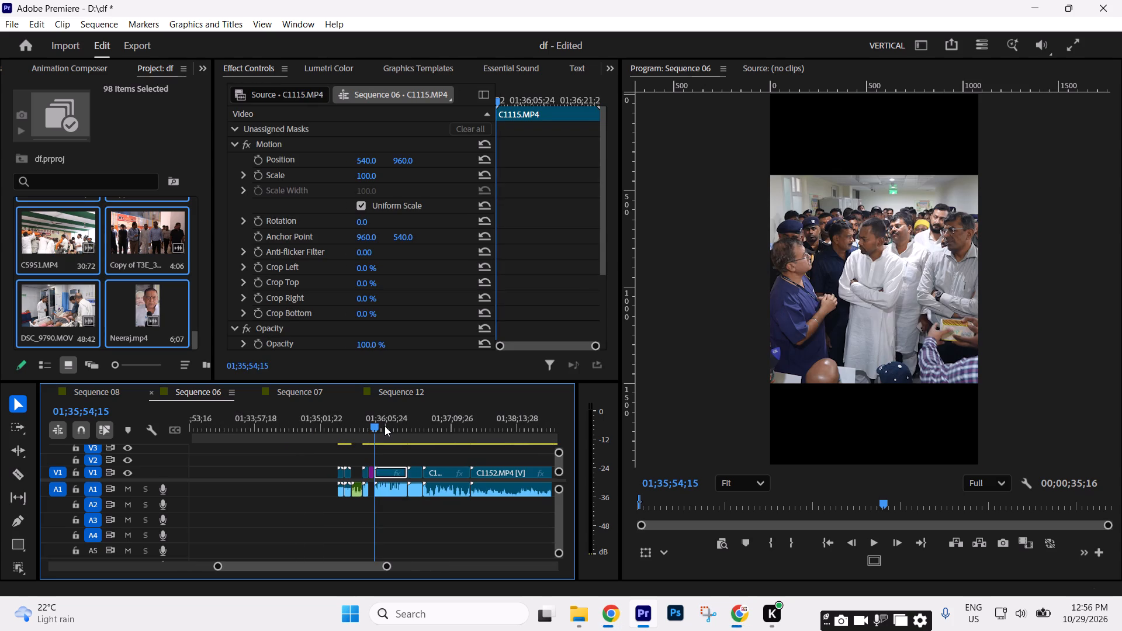
Examine the dvzc footage on V1 from C1115 through C1080 and C1062 to C0278 for usable shots.
left_click_drag(397, 432, 455, 439)
key("minus")
key("equal")
key("equal")
type("--")
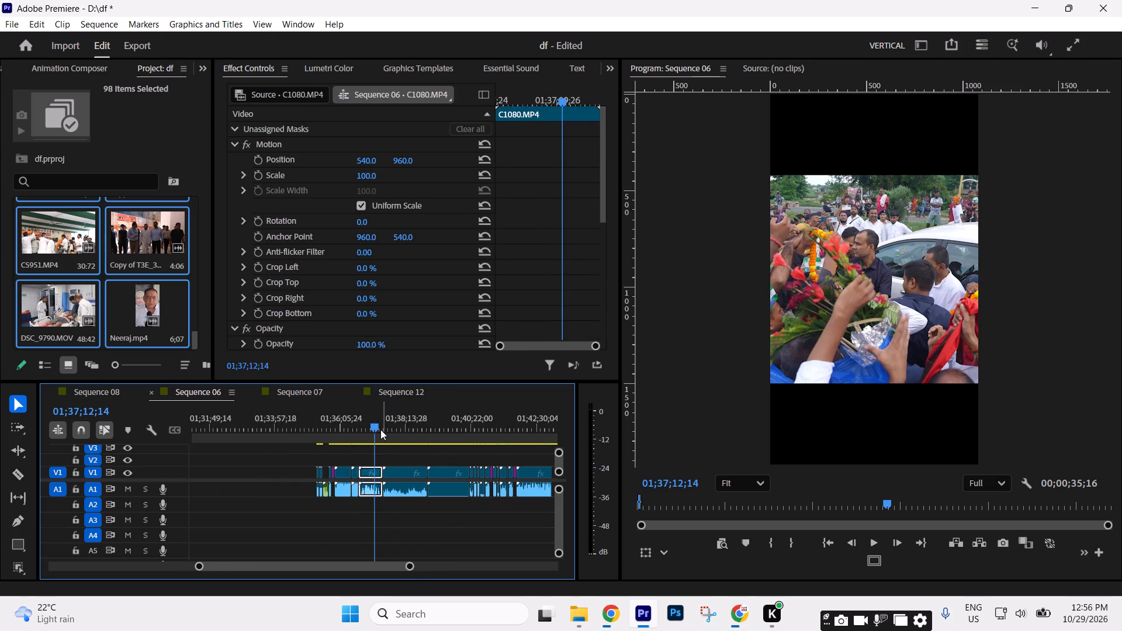
left_click_drag(377, 424, 459, 441)
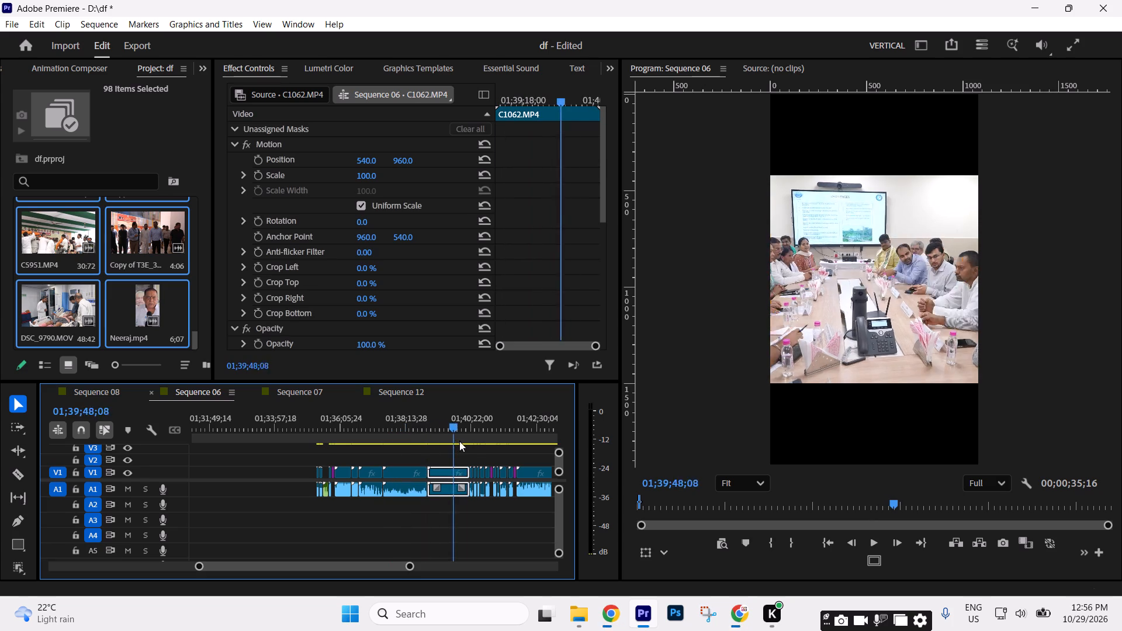
left_click_drag(459, 441, 462, 443)
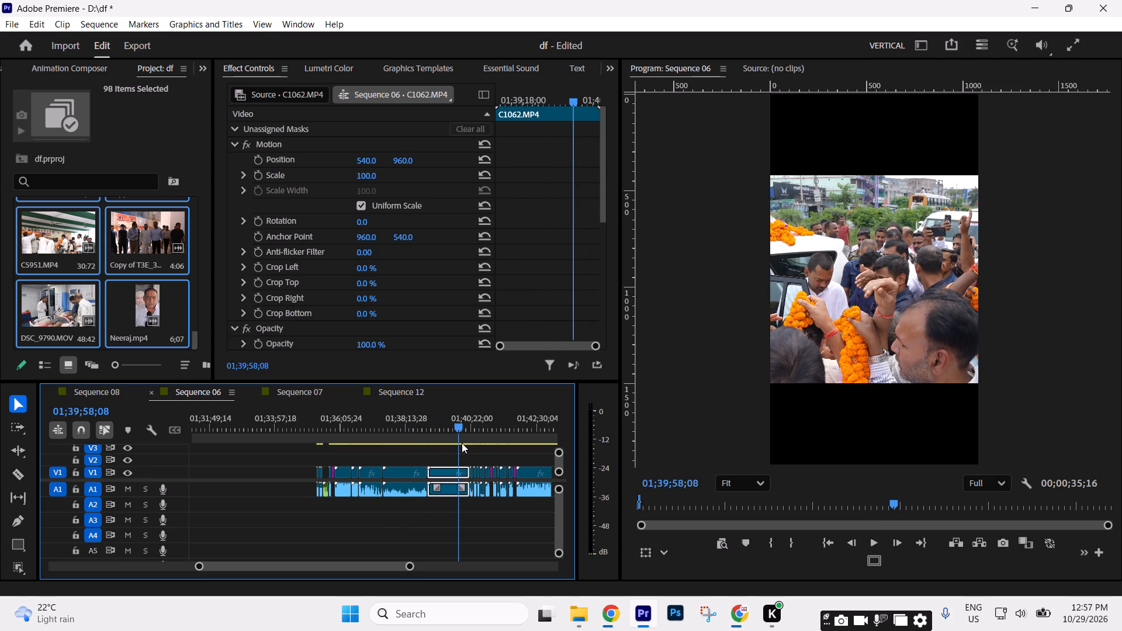
left_click_drag(462, 443, 475, 445)
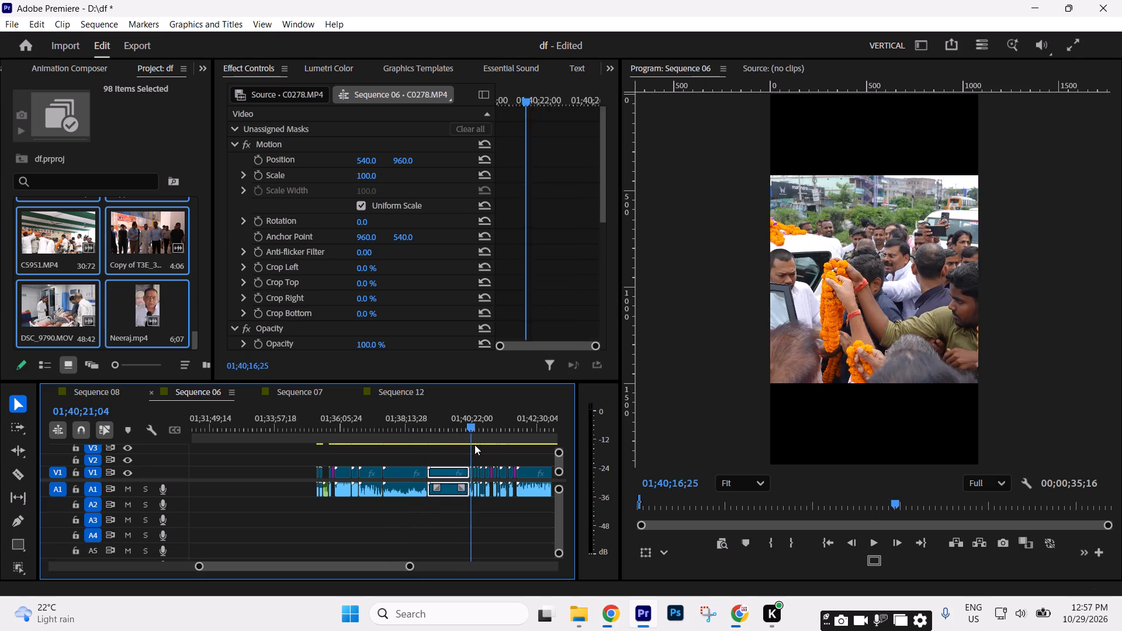
left_click_drag(475, 445, 476, 446)
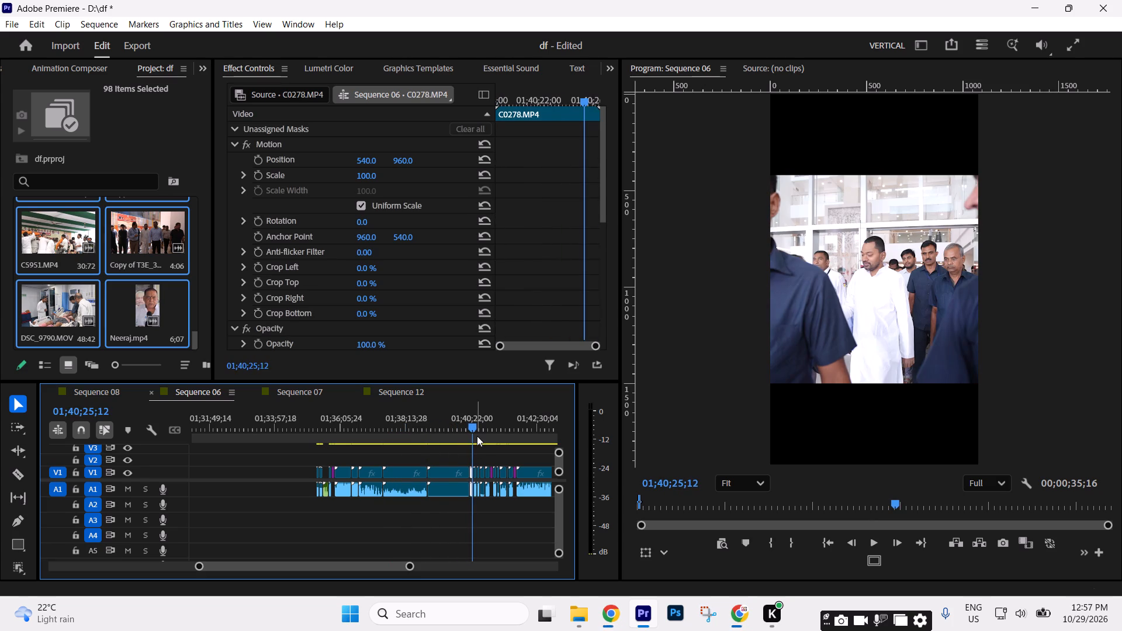
Preview C0278 at 01;40;19;06, unlink its video from its audio and cut the video from V1.
type("===")
key("Up")
key("space")
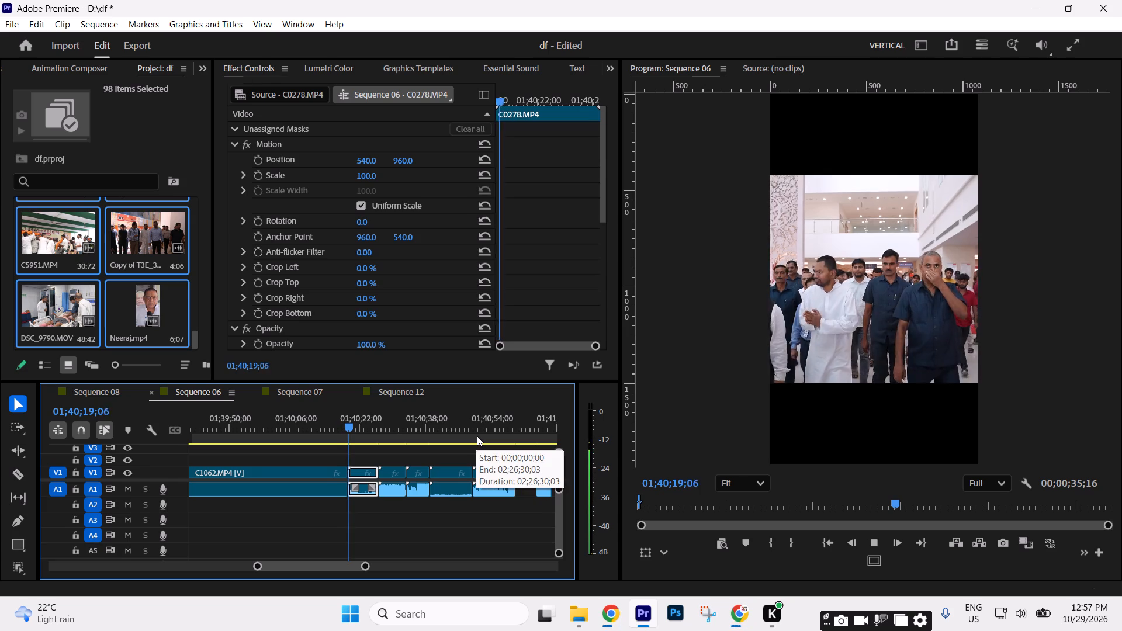
key("space")
type("c")
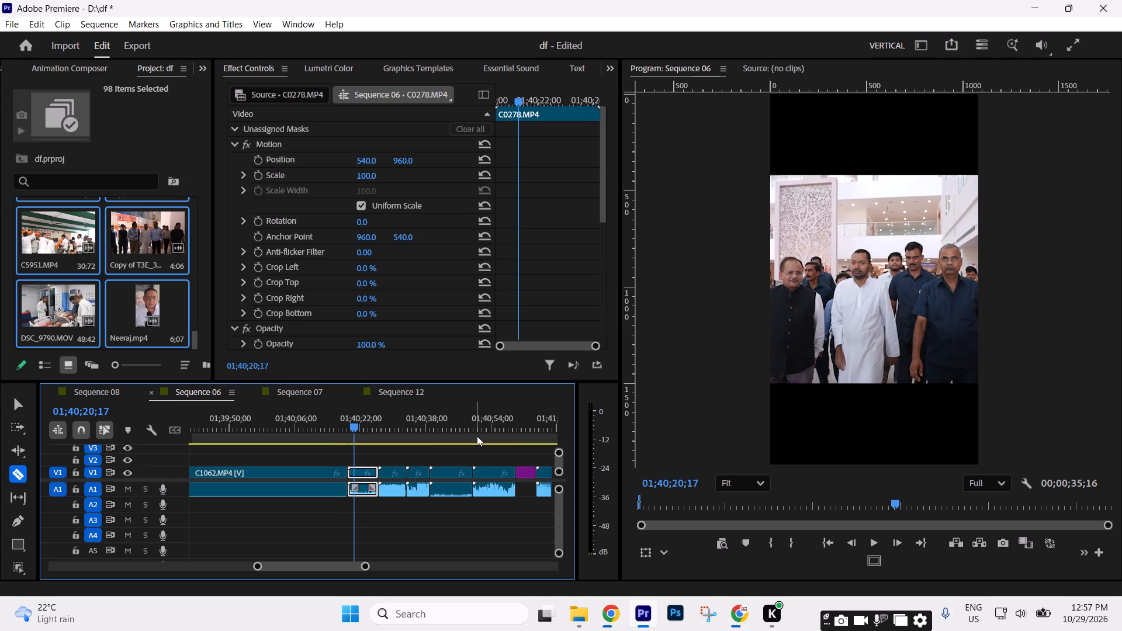
key("v")
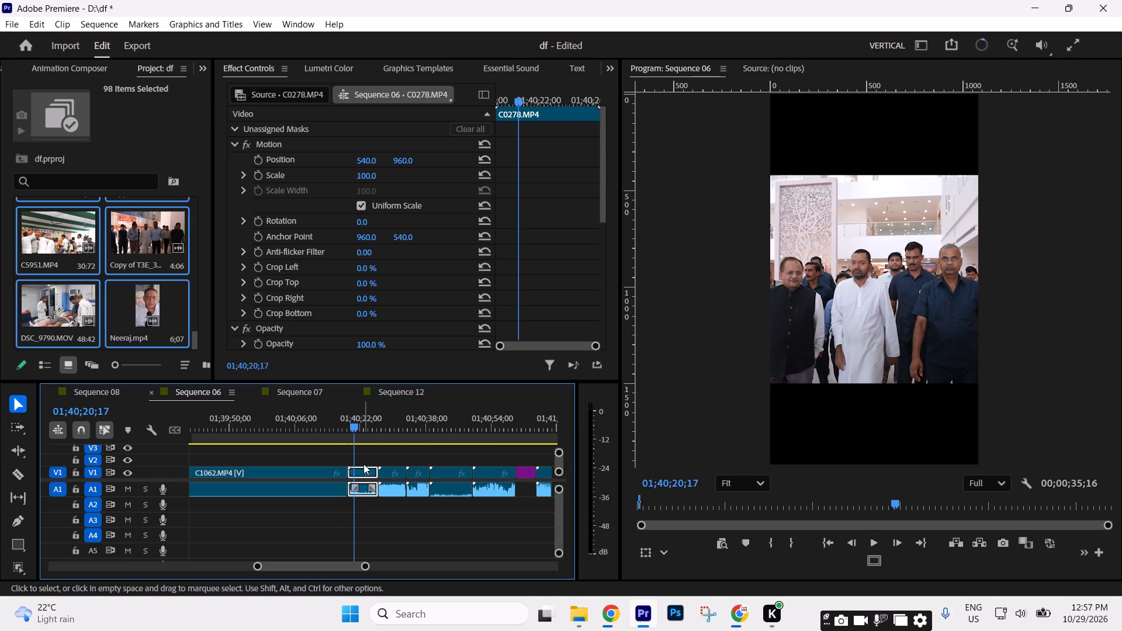
key("ctrl+l")
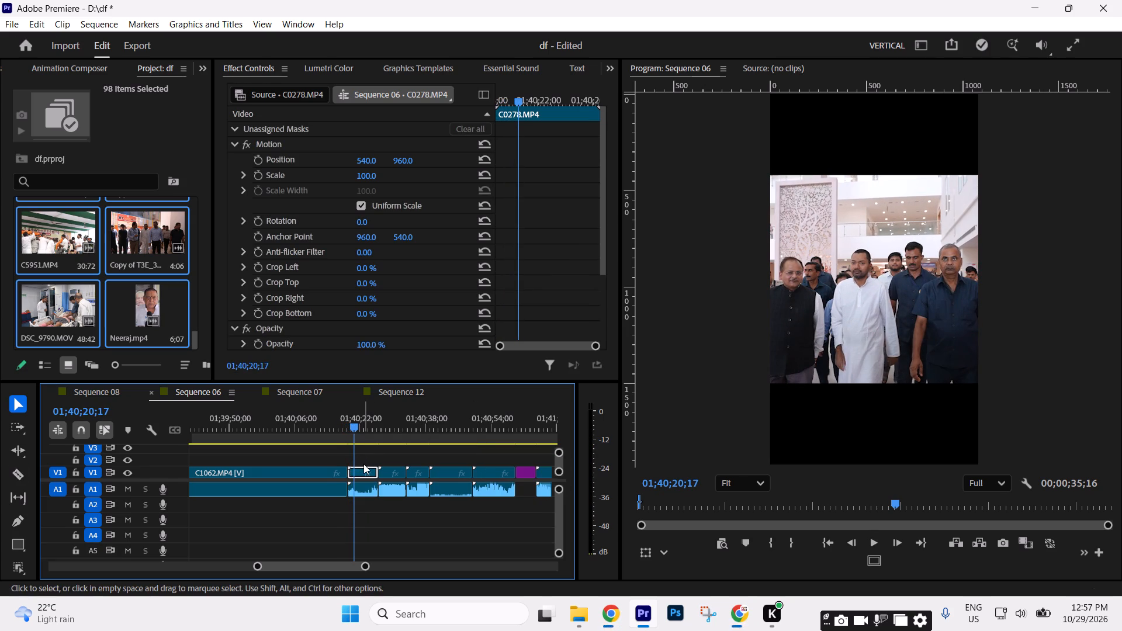
key("ctrl+x")
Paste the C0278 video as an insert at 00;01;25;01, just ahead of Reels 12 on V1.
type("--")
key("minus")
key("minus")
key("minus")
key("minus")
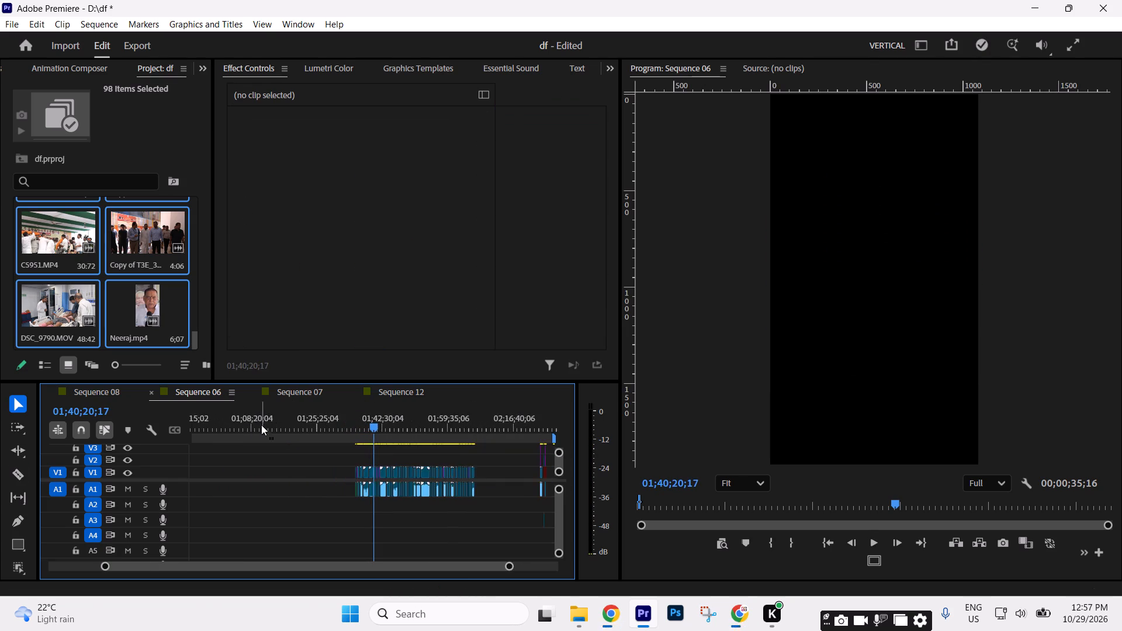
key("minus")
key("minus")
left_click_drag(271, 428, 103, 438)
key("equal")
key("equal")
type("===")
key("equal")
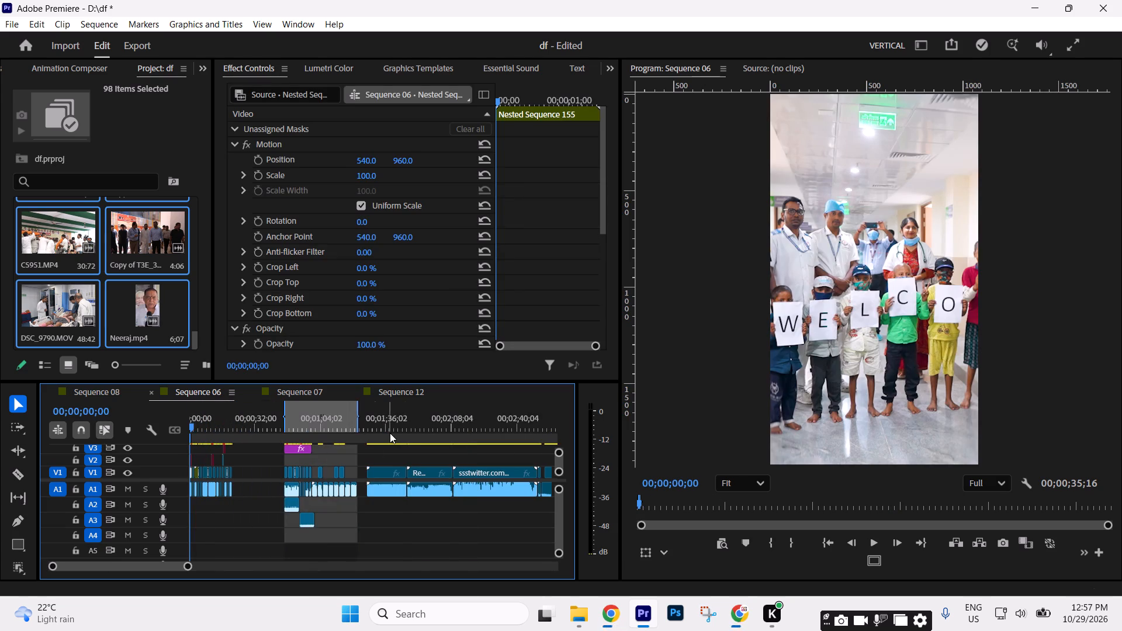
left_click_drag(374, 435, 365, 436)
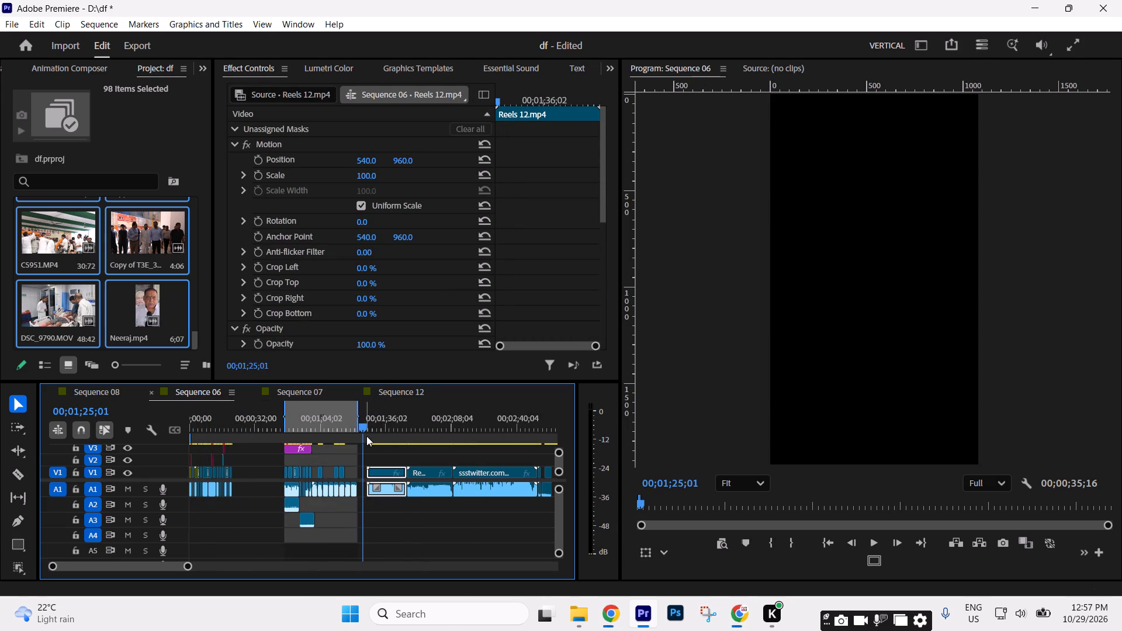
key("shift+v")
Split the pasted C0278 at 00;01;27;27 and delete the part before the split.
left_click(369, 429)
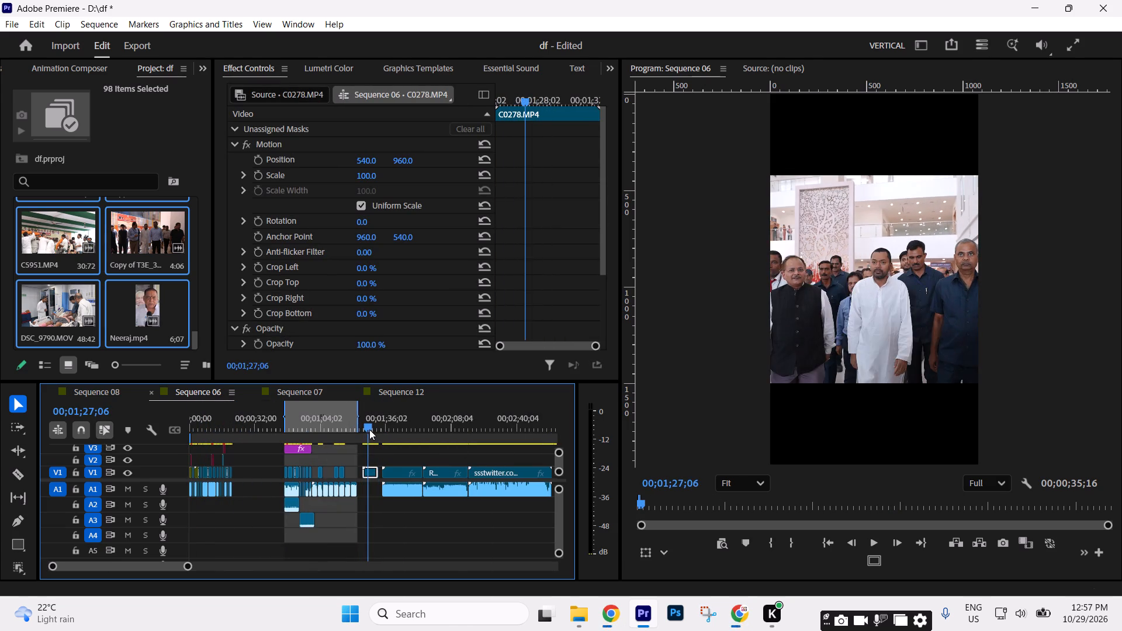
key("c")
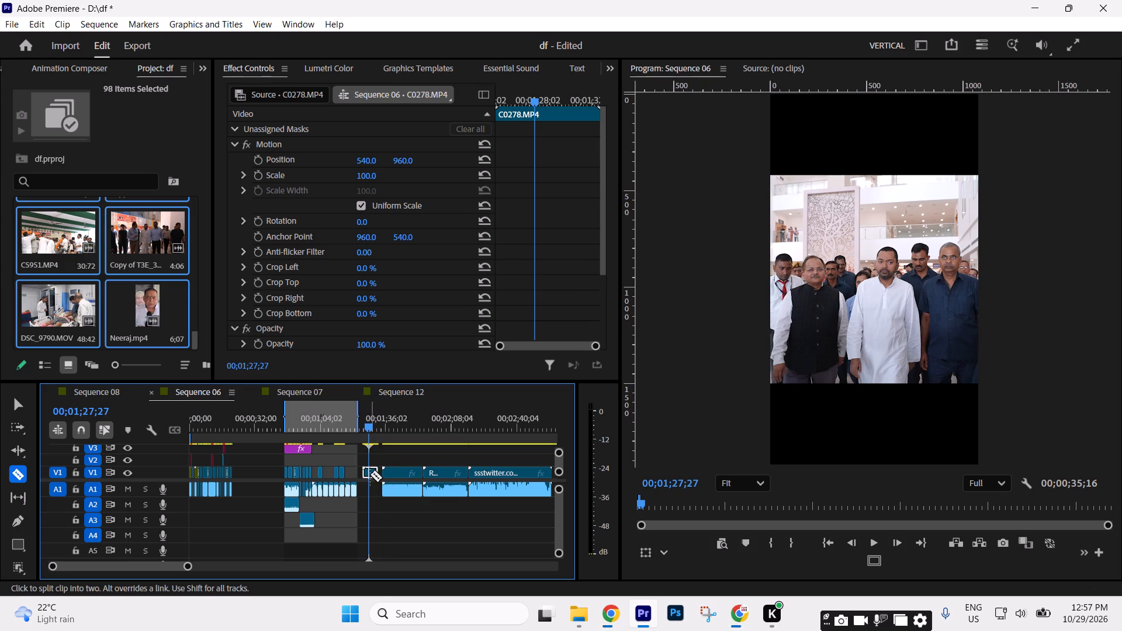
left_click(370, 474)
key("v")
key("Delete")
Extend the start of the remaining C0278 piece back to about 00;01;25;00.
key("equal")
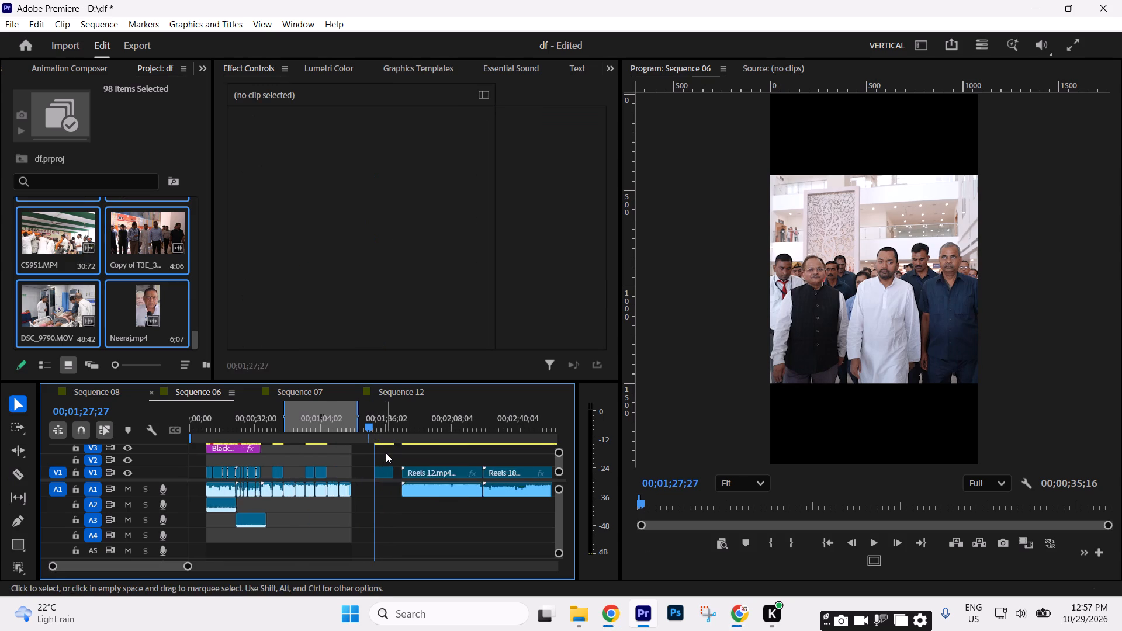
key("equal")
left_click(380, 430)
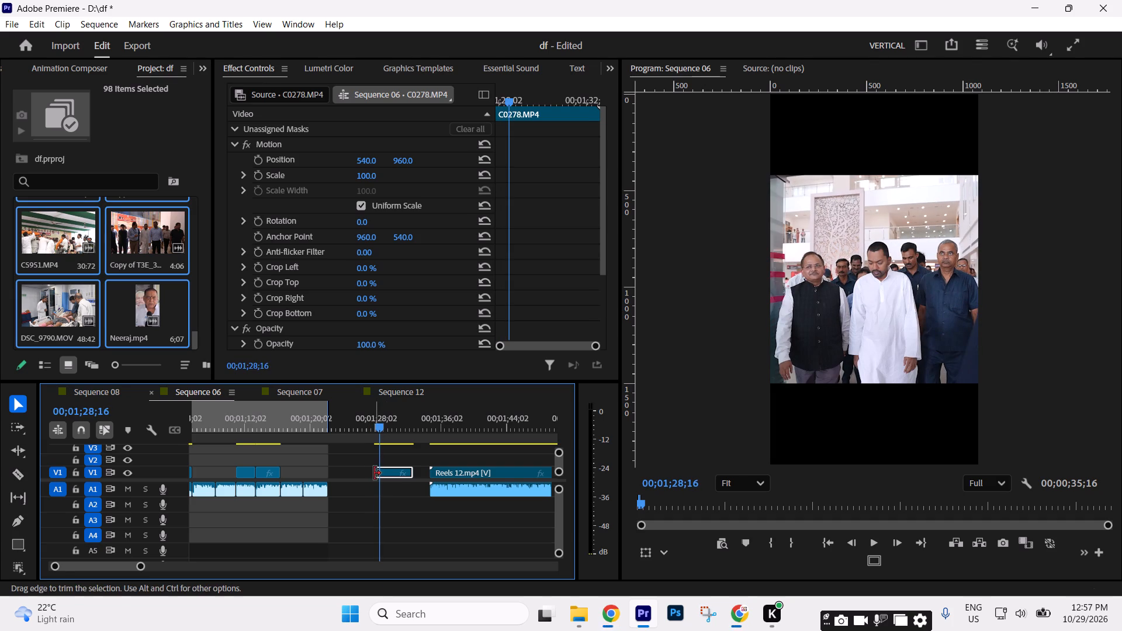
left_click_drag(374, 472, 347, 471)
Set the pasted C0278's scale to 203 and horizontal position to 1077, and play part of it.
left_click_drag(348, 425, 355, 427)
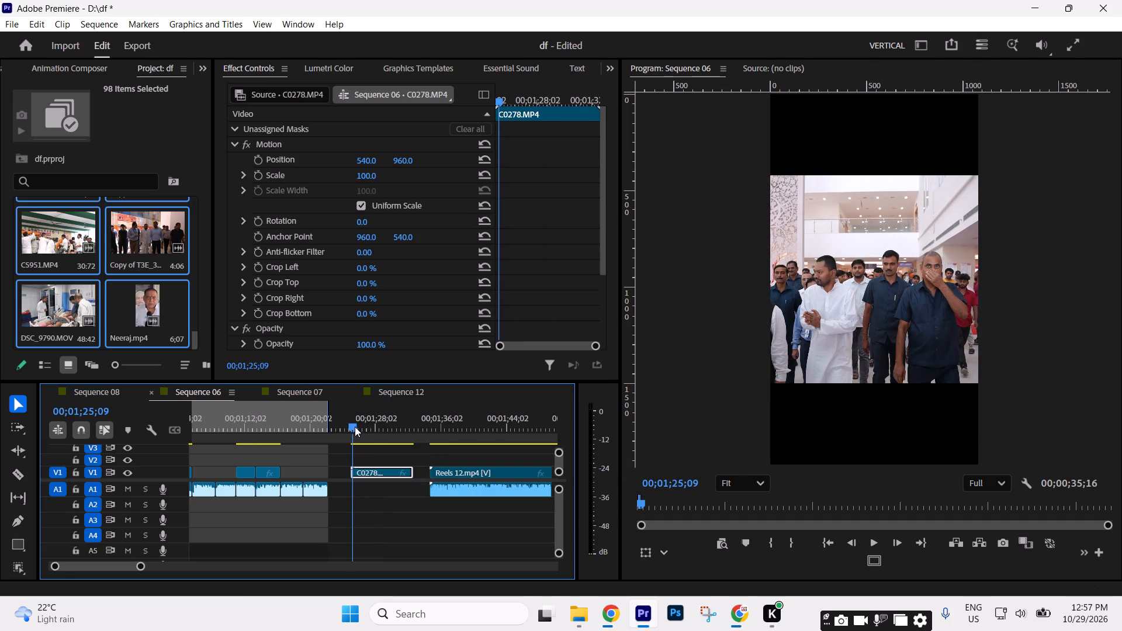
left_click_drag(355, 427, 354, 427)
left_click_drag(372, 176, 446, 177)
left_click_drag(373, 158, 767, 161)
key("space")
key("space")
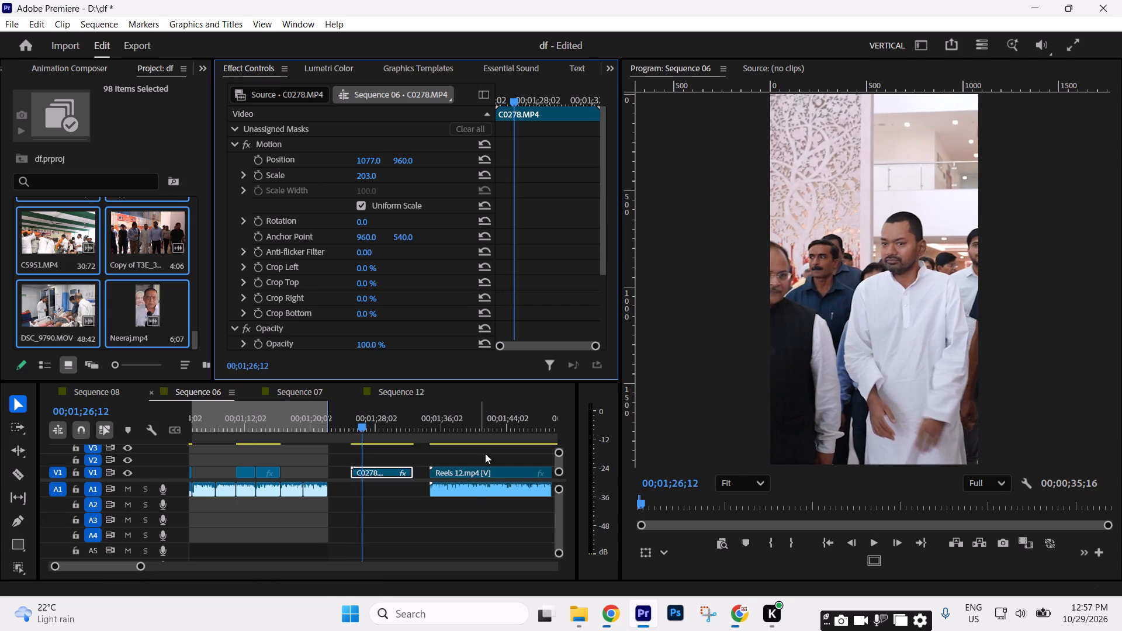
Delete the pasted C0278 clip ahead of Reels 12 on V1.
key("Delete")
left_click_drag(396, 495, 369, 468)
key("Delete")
Return to the start of the dvzc footage at 01;35;26;11 and examine its opening clips, playing part of C1090.
type("--")
key("minus")
type("-----")
key("minus")
left_click(374, 429)
key("equal")
type("===")
type("===")
key("Up")
key("Up")
key("Up")
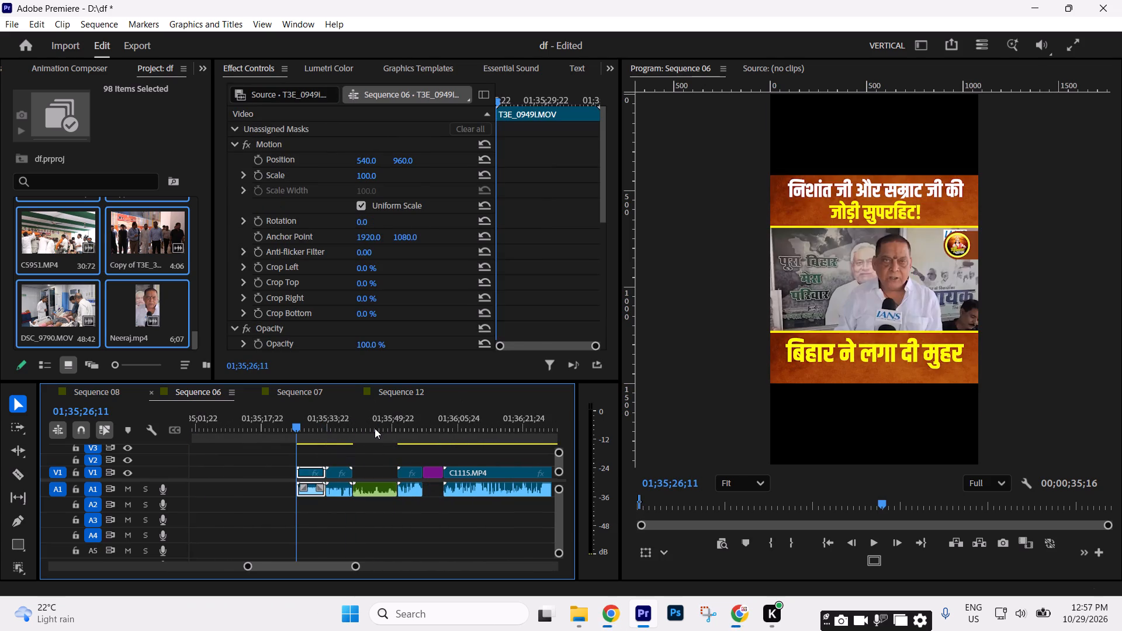
key("Down")
key("Down")
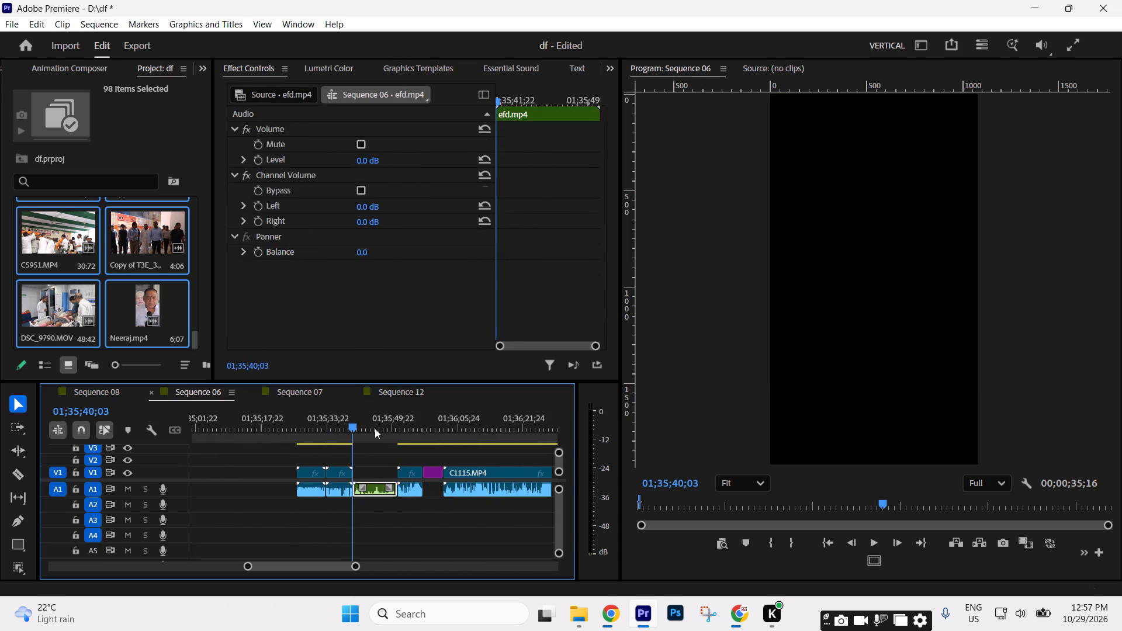
key("Down")
key("Down")
key("Up")
type("==")
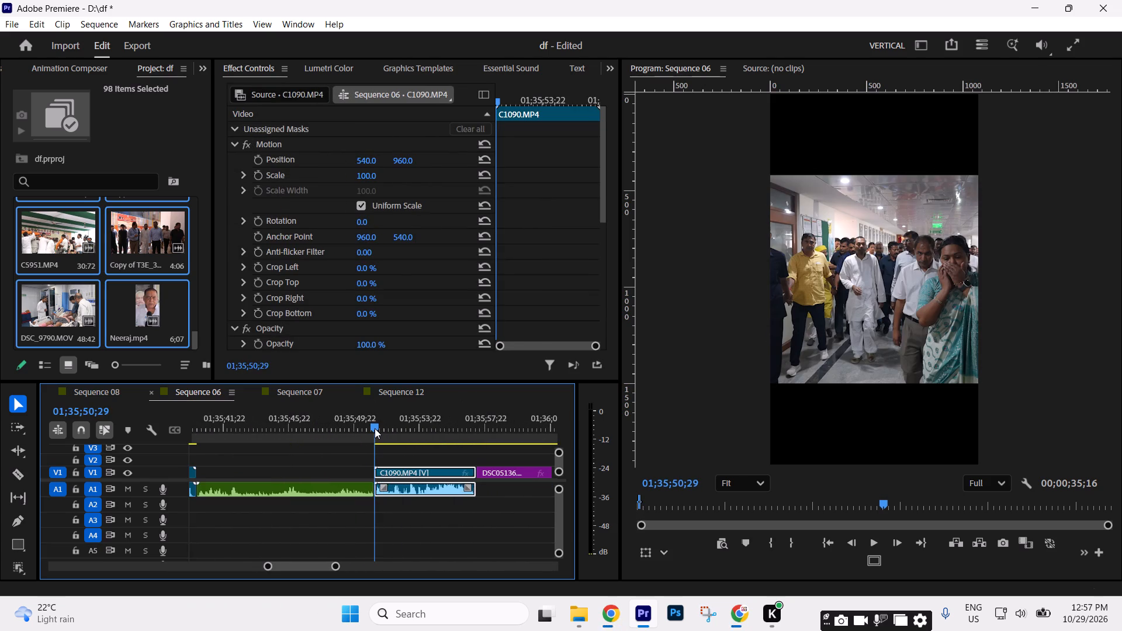
key("space")
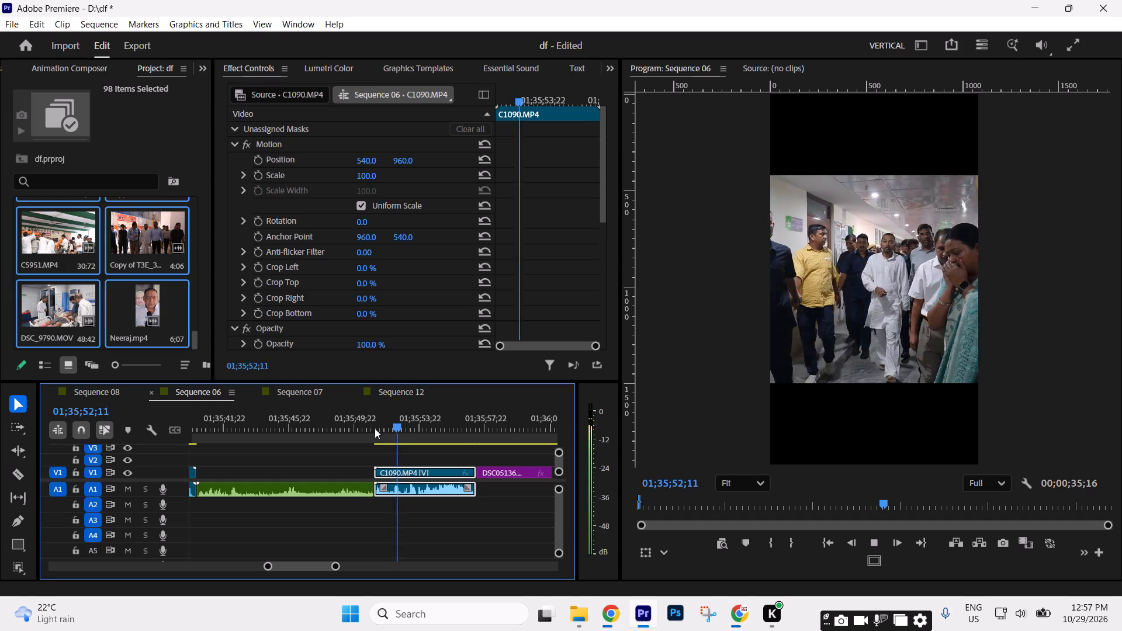
Examine the dvzc footage from cut to cut, from C1115 through C1062 to C1081.
key("Down")
key("Down")
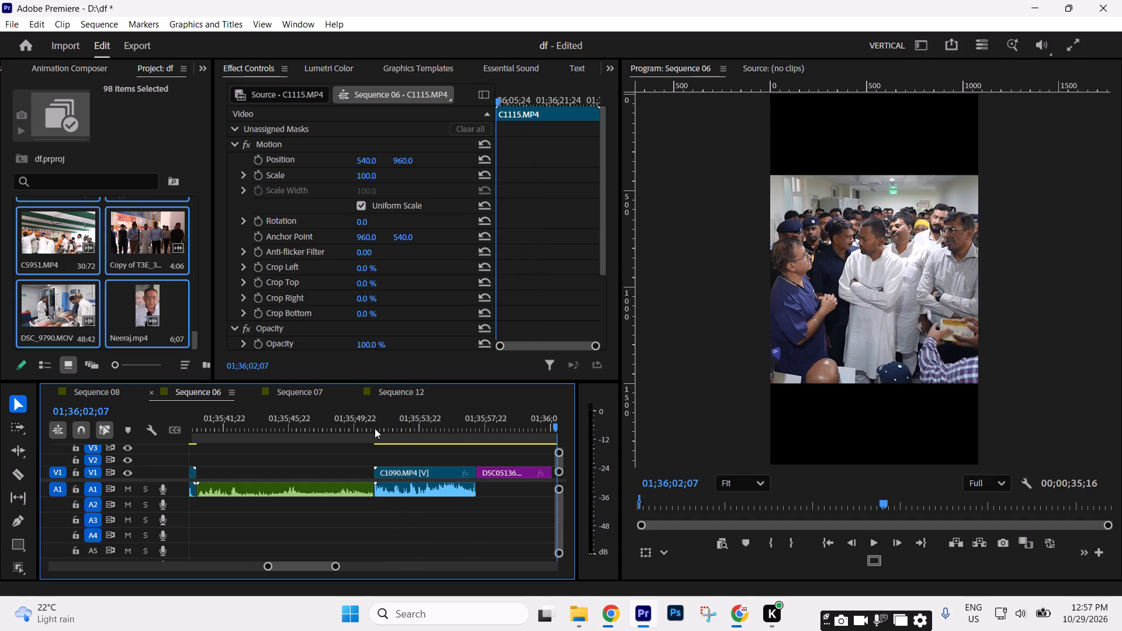
key("Down")
key("Down")
key("Down")
key("Down")
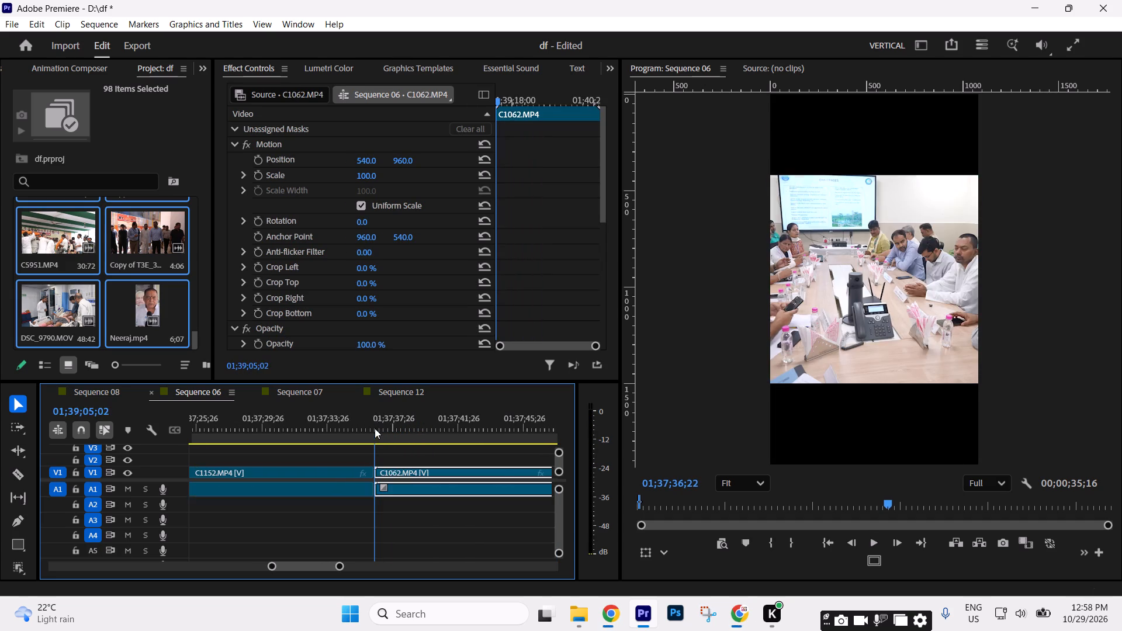
key("Down")
key("Down")
key("Down")
key("Down")
key("Down")
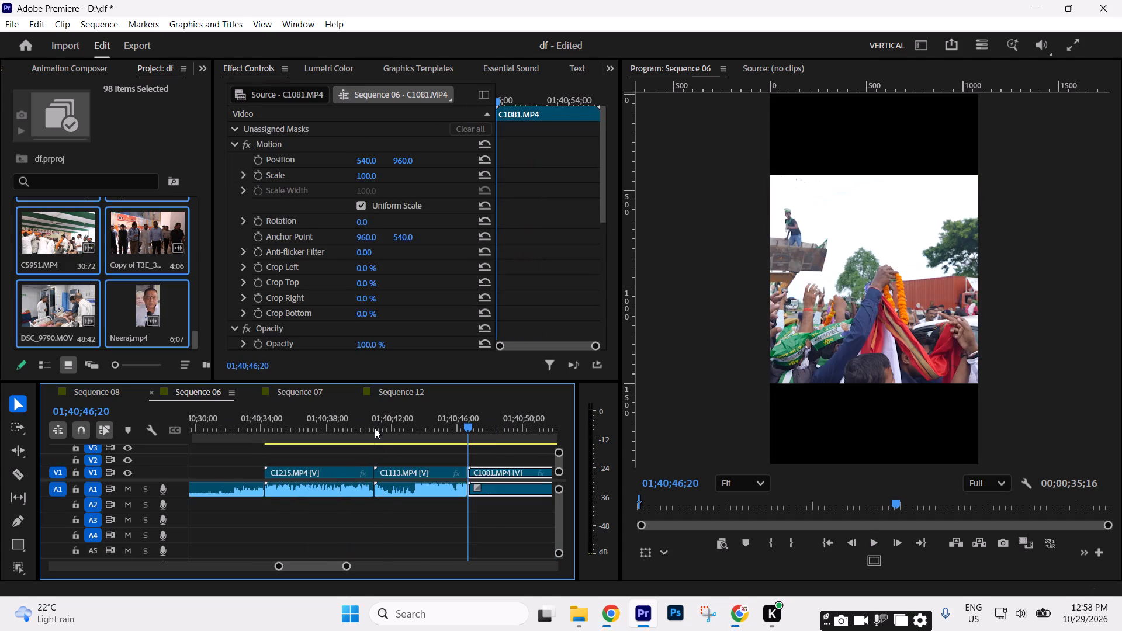
Continue examining the dvzc footage past C1081 from cut to cut, playing part of C1108.
key("Down")
key("Down")
key("Down")
key("Up")
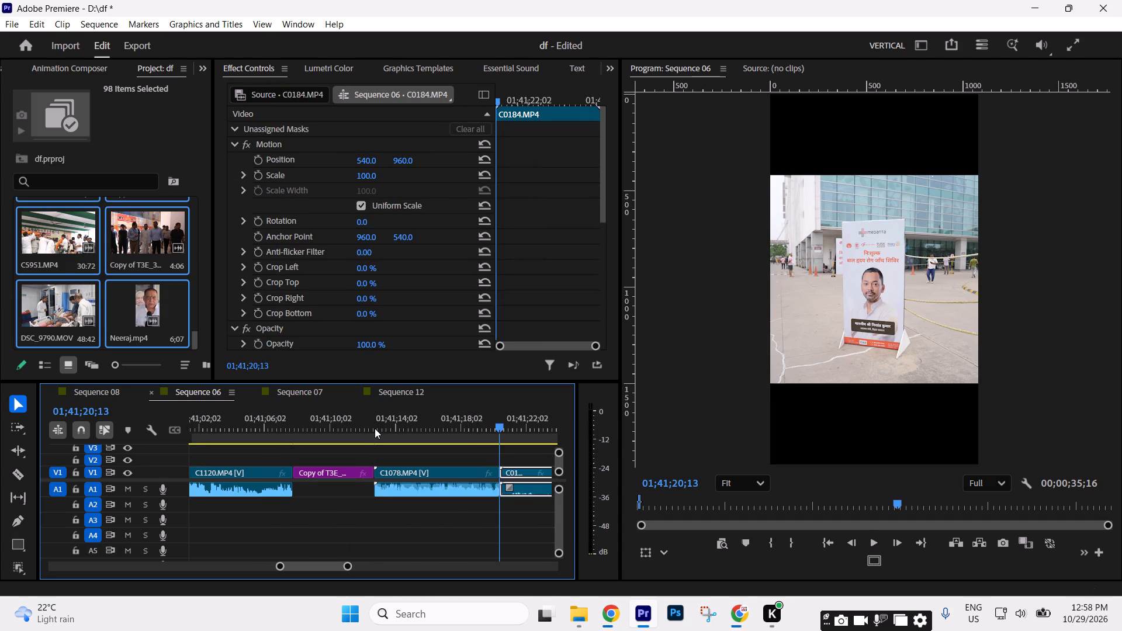
key("space")
key("Down")
key("Down")
key("Down")
key("Up")
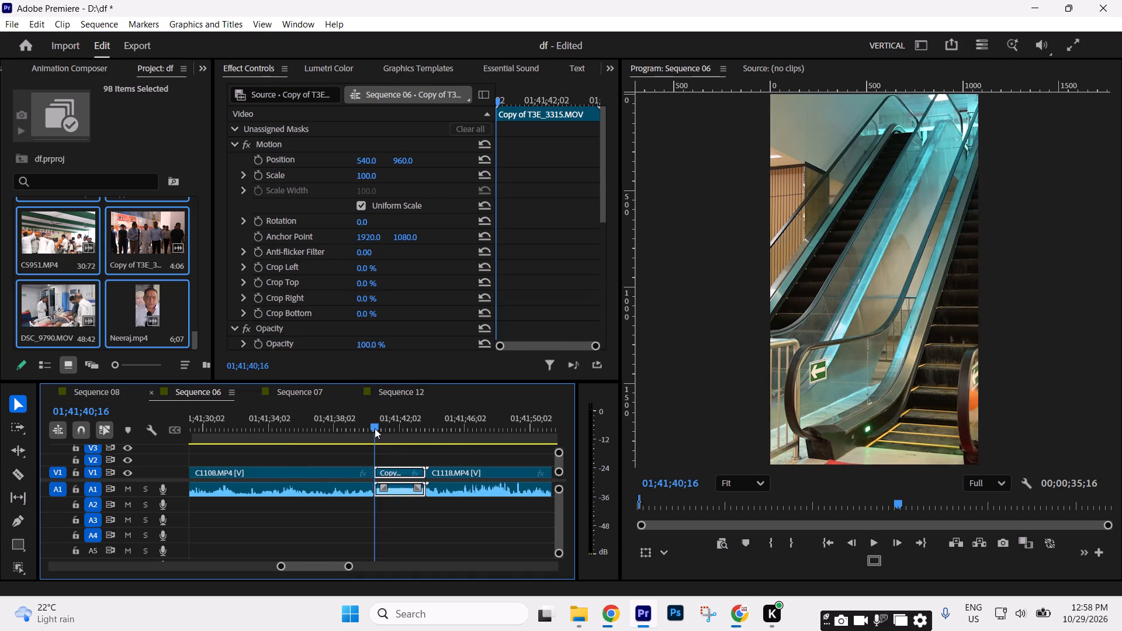
key("space")
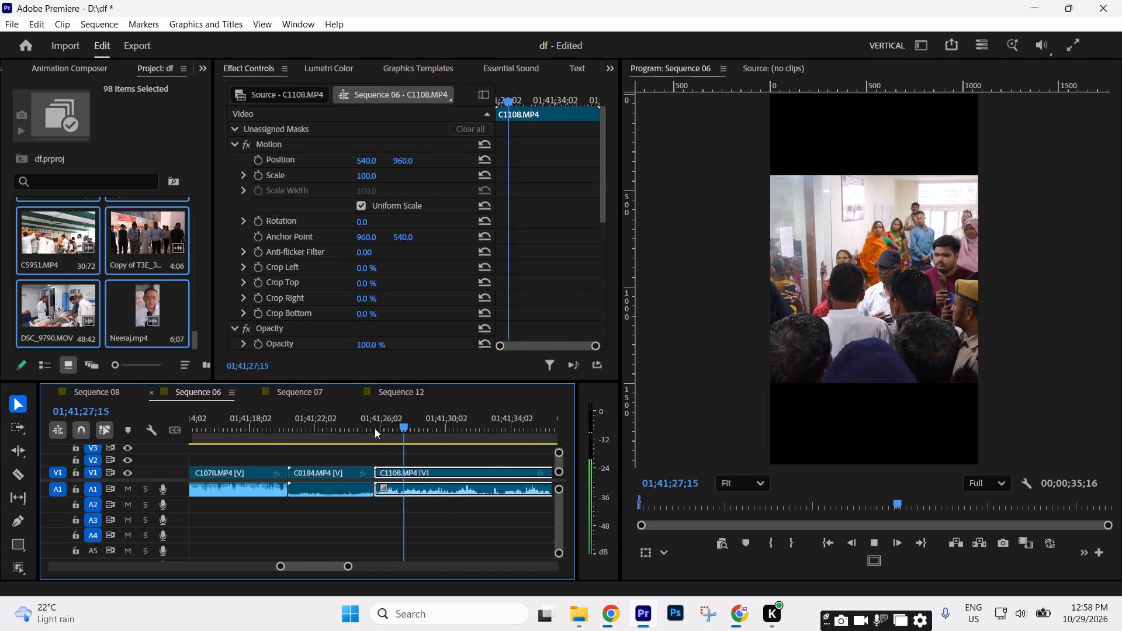
Play the opening of C1118 and split the clip at 01;41;46;08.
key("Down")
key("Down")
key("Down")
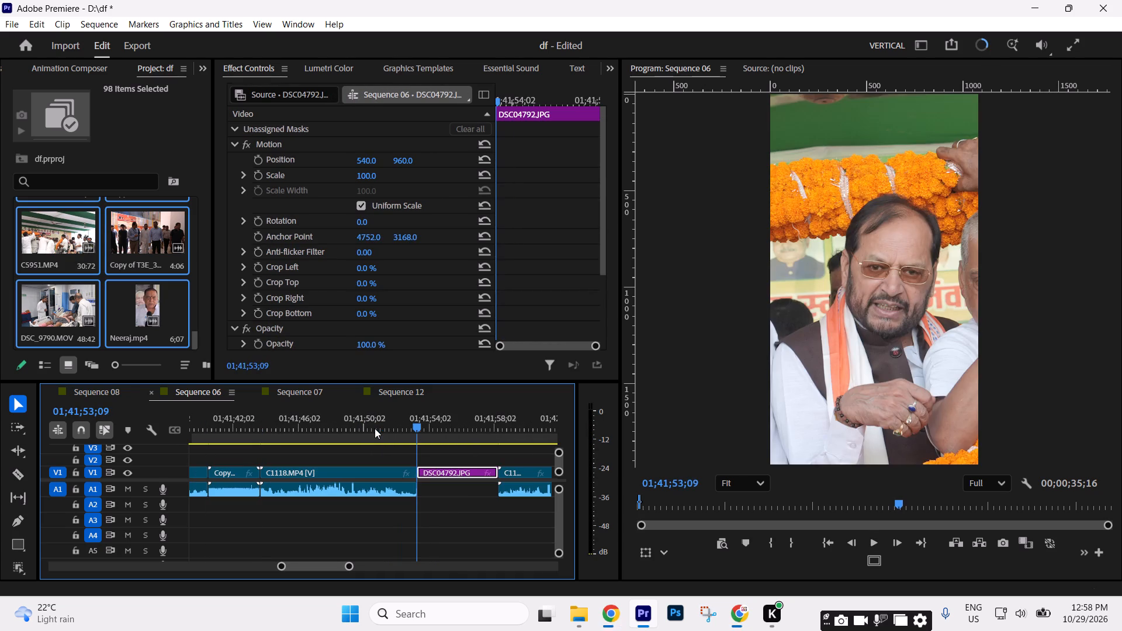
key("Up")
key("space")
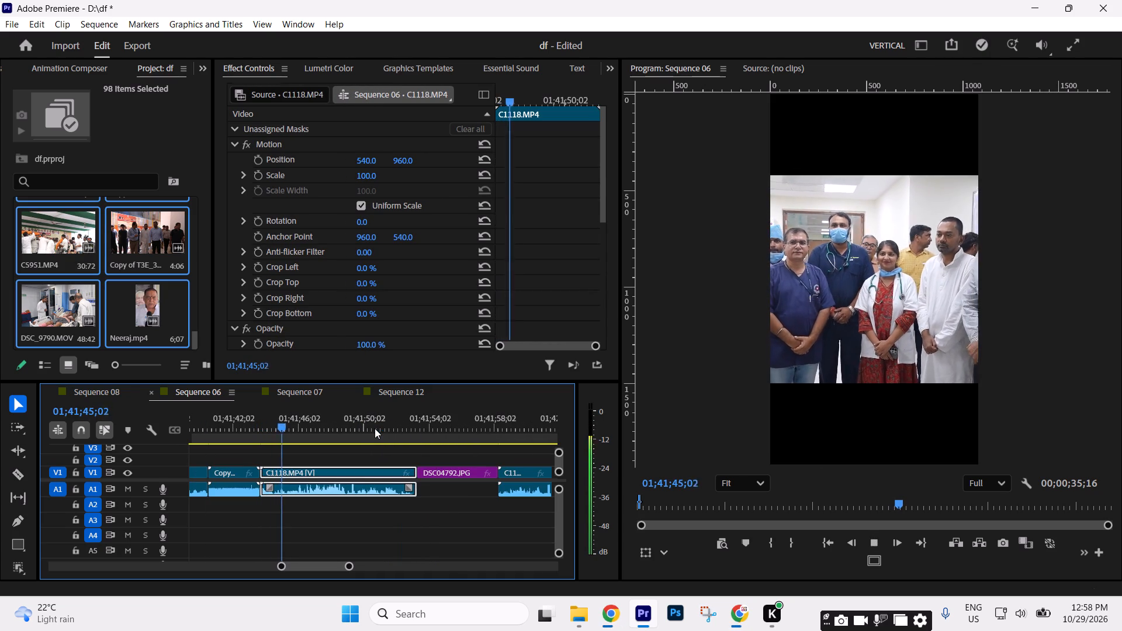
key("space")
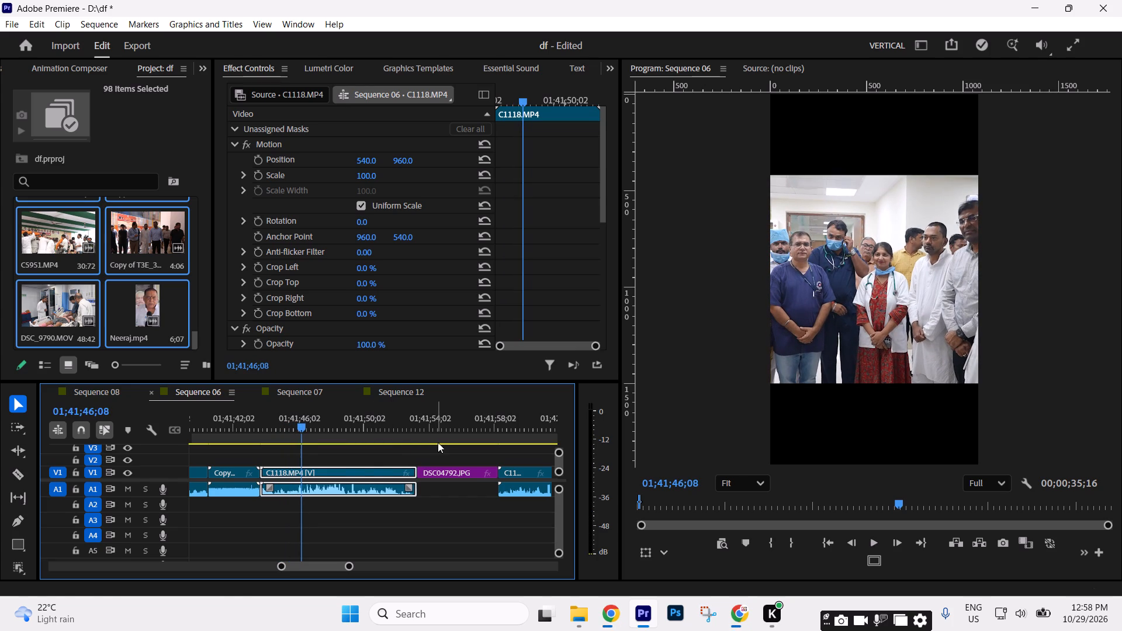
key("c")
left_click(302, 475)
key("v")
Examine the rest of C1118 and DSC04792.JPG in the dvzc footage, and play the opening of C1176.
left_click_drag(304, 419, 318, 421)
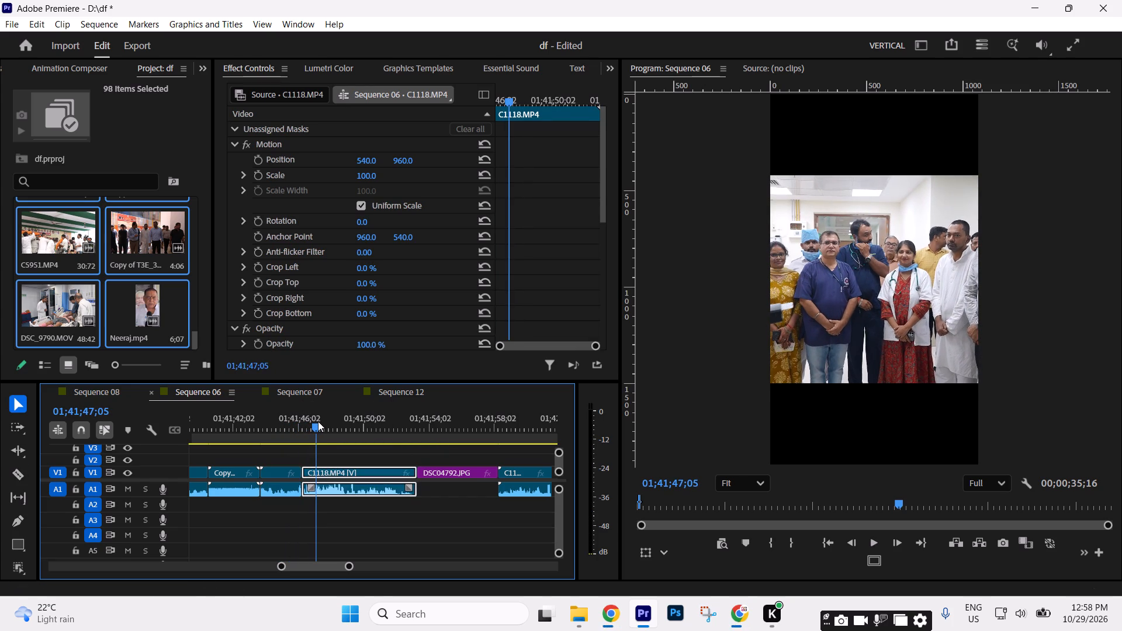
left_click_drag(318, 421, 298, 419)
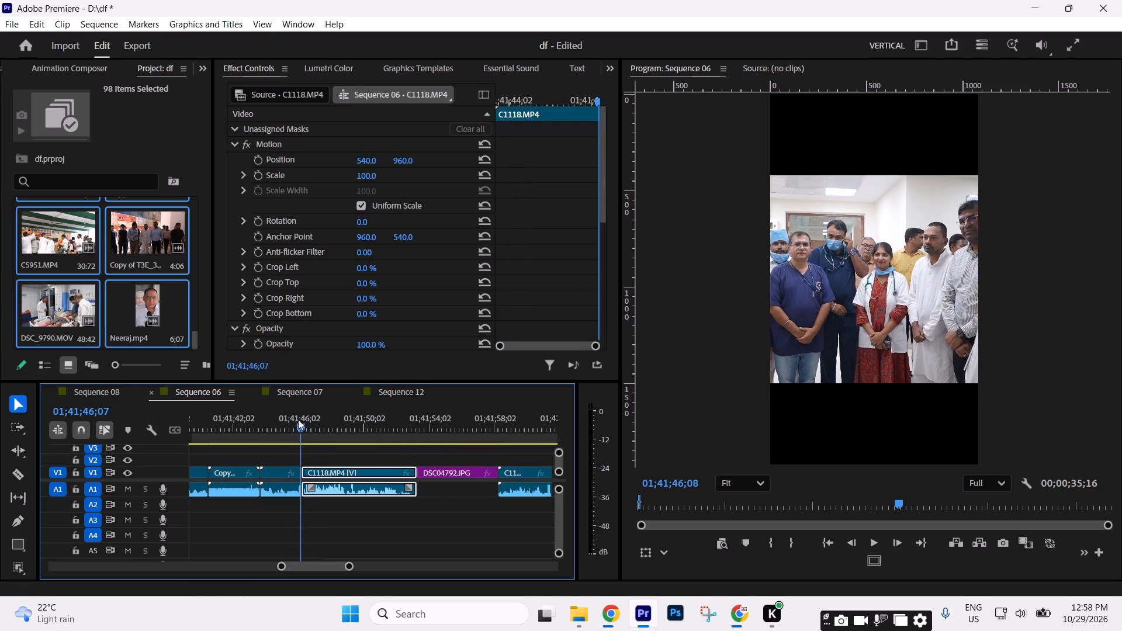
left_click_drag(298, 419, 498, 444)
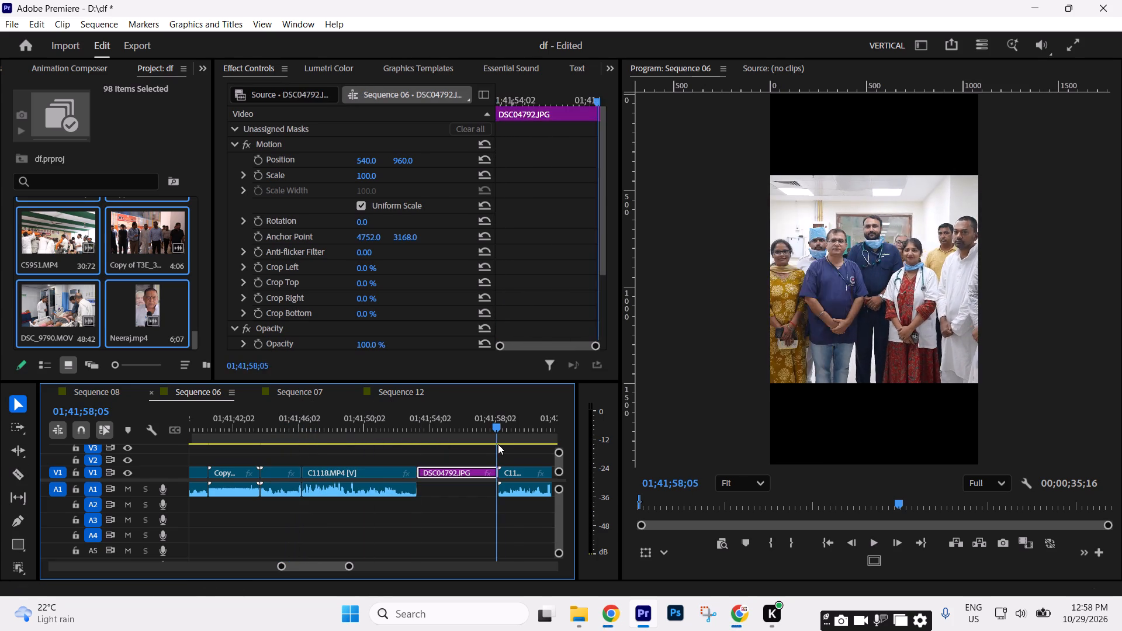
left_click_drag(498, 444, 515, 444)
key("minus")
type("=")
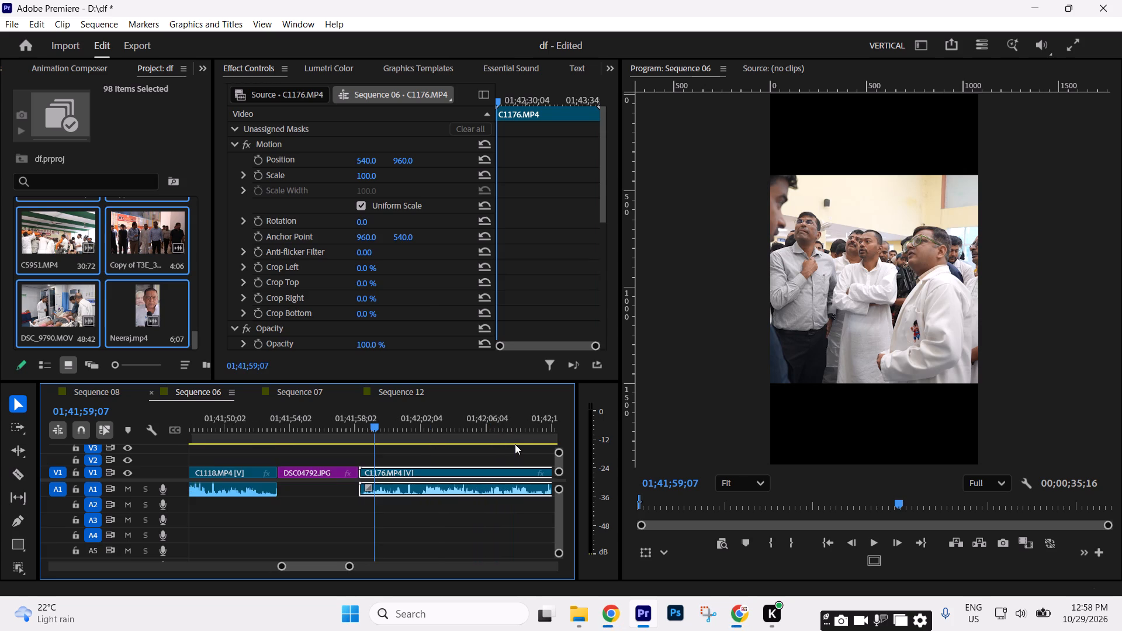
key("space")
key("space")
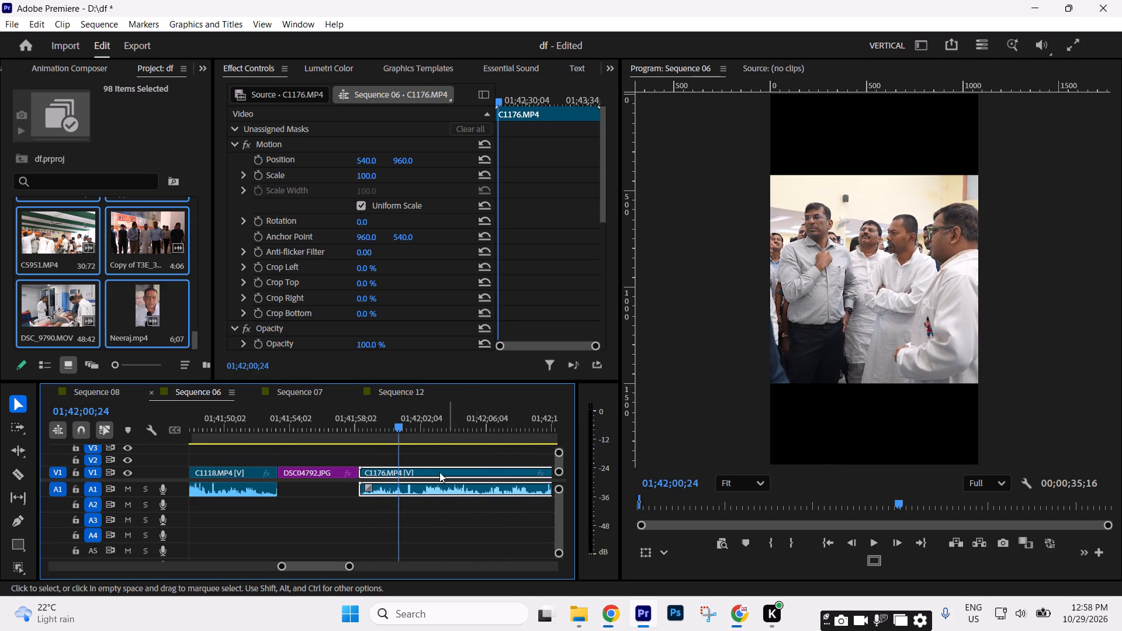
Split C1176 at 01;41;58;25 and at 01;42;01;12 to isolate a short piece near its start.
left_click_drag(394, 436, 363, 440)
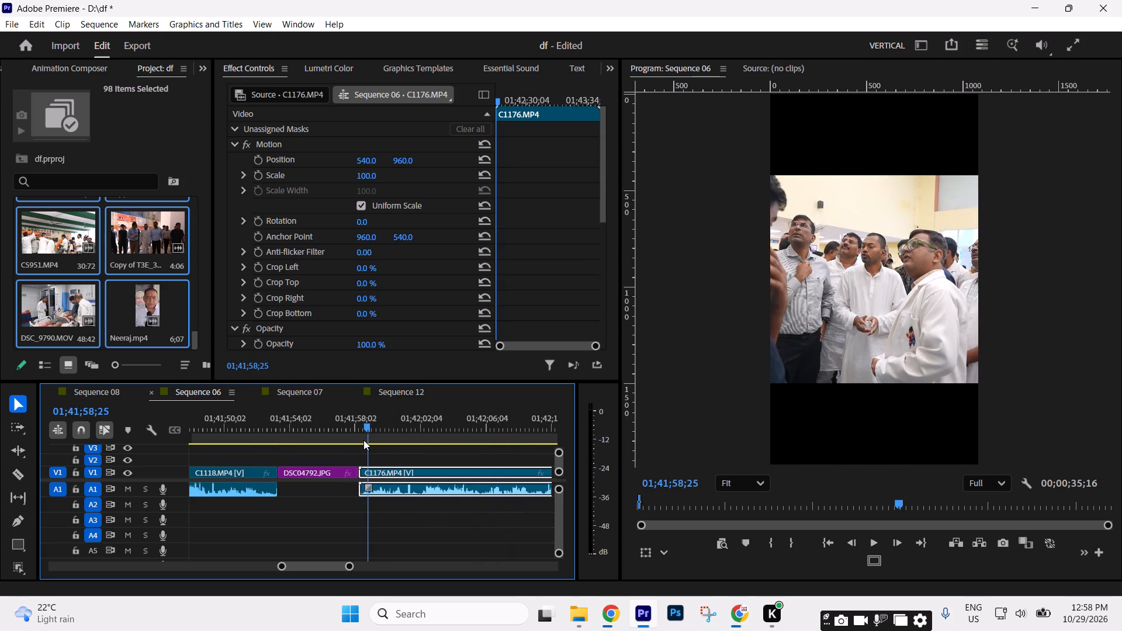
left_click_drag(363, 440, 363, 439)
key("c")
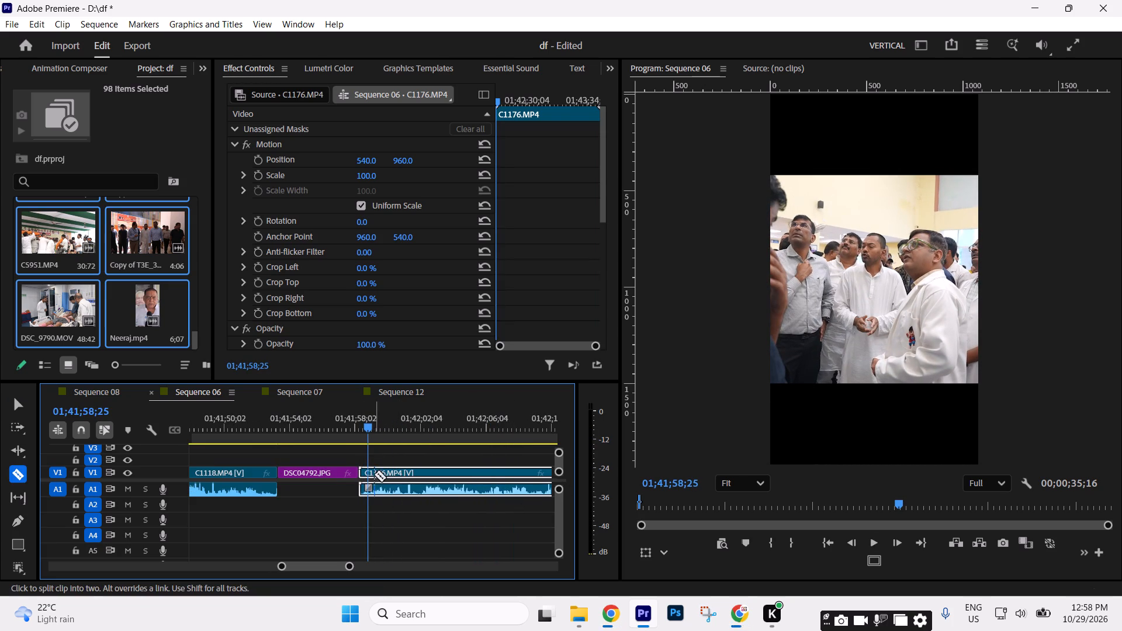
left_click(372, 473)
key("v")
left_click_drag(370, 425, 411, 432)
key("c")
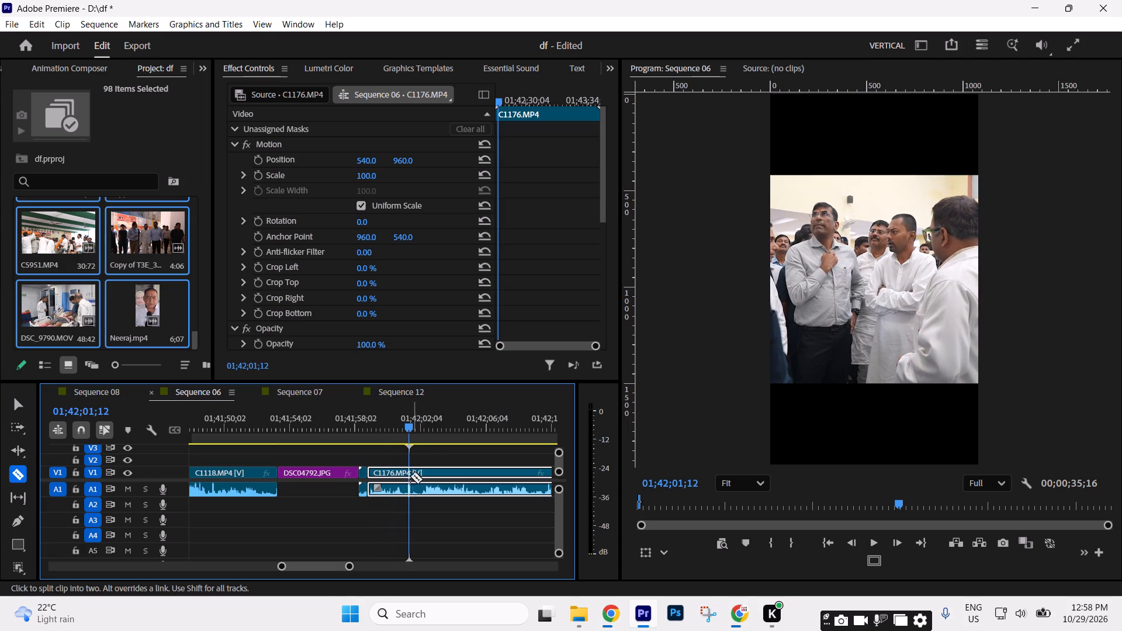
left_click(408, 474)
key("v")
Unlink the isolated C1176 piece from its audio and cut its video to the clipboard.
left_click_drag(386, 453, 408, 469)
key("ctrl+l")
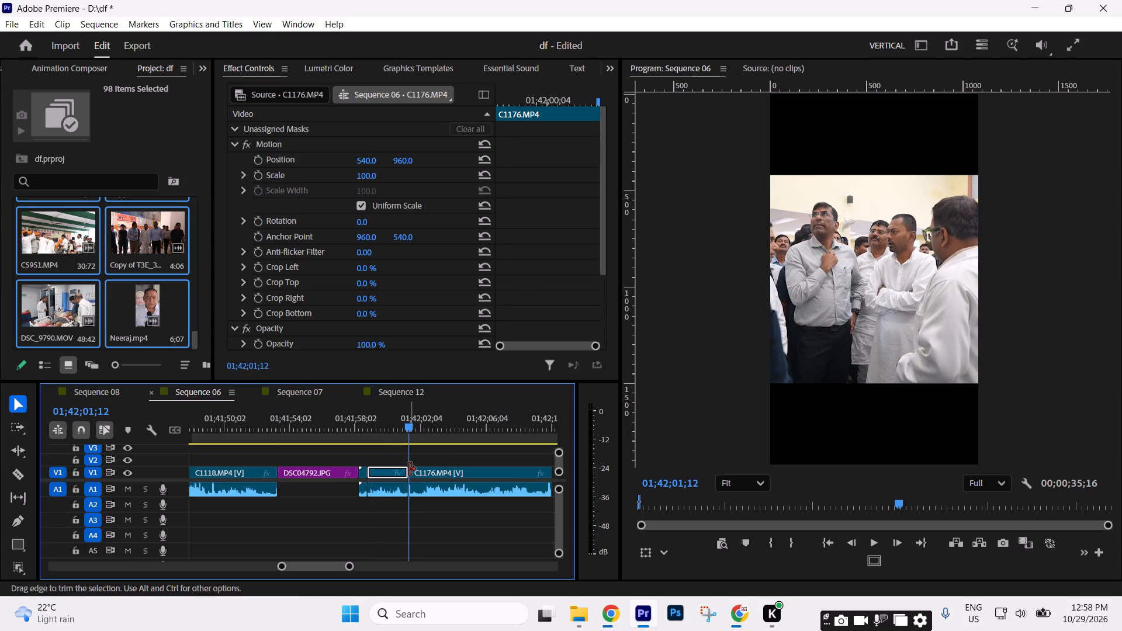
type("----")
key("x")
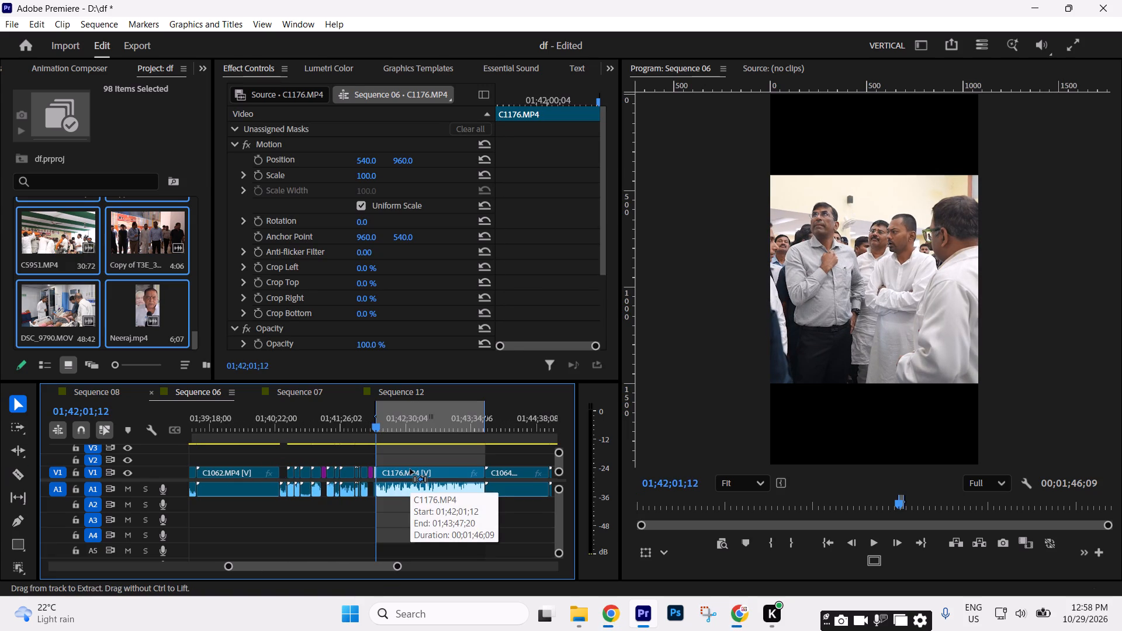
key("ctrl+x")
Return to the edited section near the sequence start and paste the C1176 piece at 00;01;26;16.
left_click(424, 455)
key("minus")
key("minus")
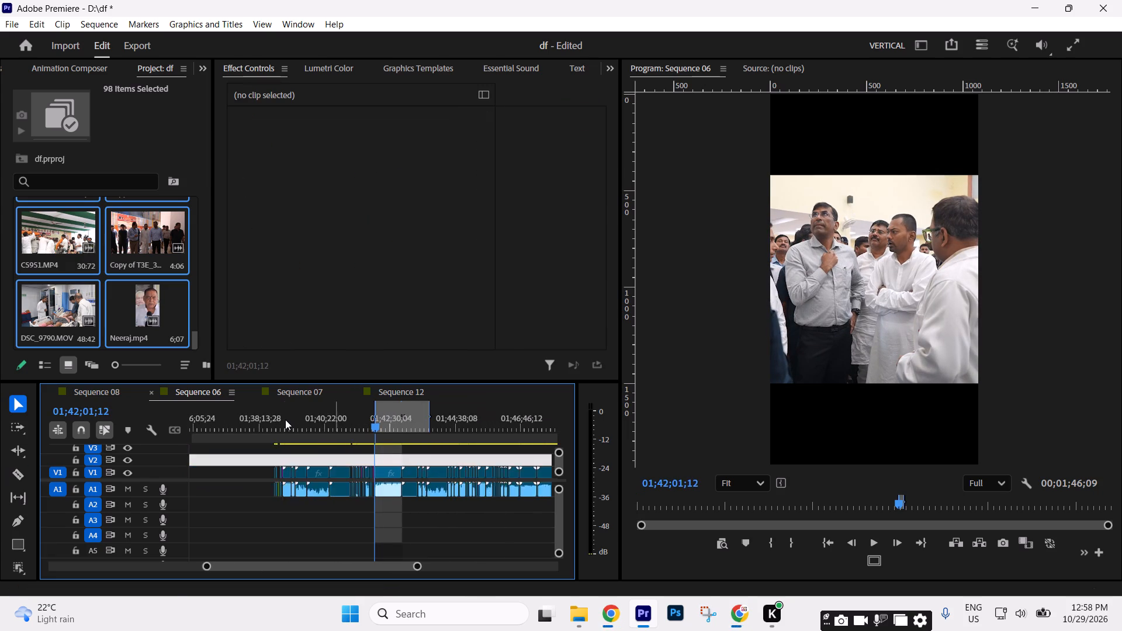
key("minus")
key("minus")
key("minus")
type("--")
left_click_drag(292, 425, 168, 435)
key("equal")
key("equal")
key("equal")
key("equal")
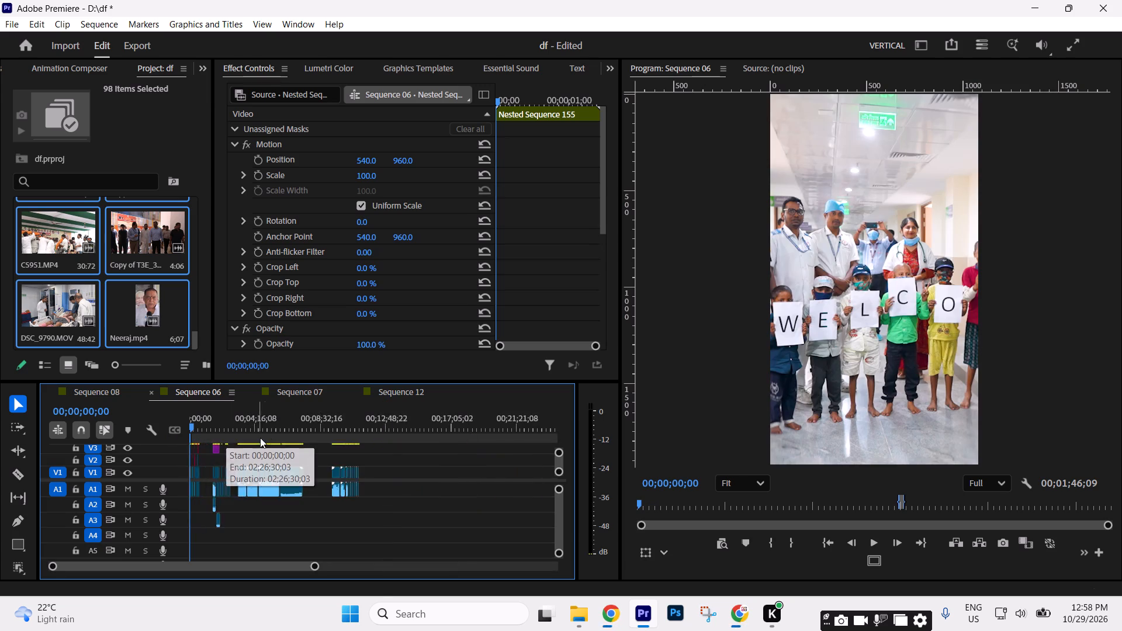
key("equal")
key("equal")
left_click(368, 434)
key("shift+v")
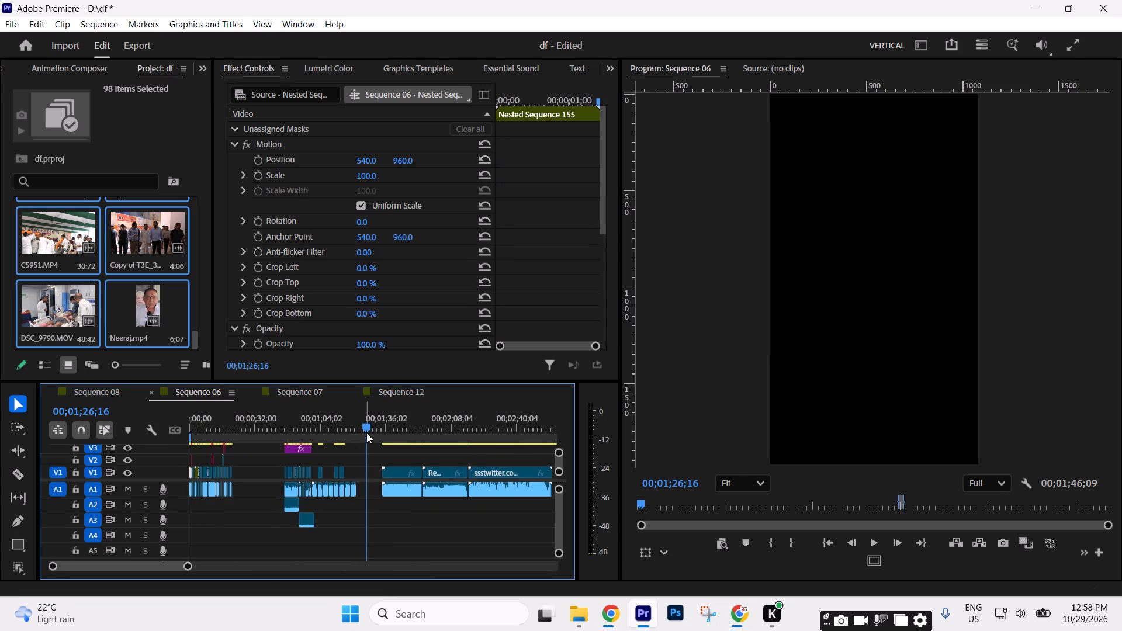
Move the pasted C1176 piece over the music on V1, directly after the DJS_8081 clip at 00;01;16;13.
type("==")
key("minus")
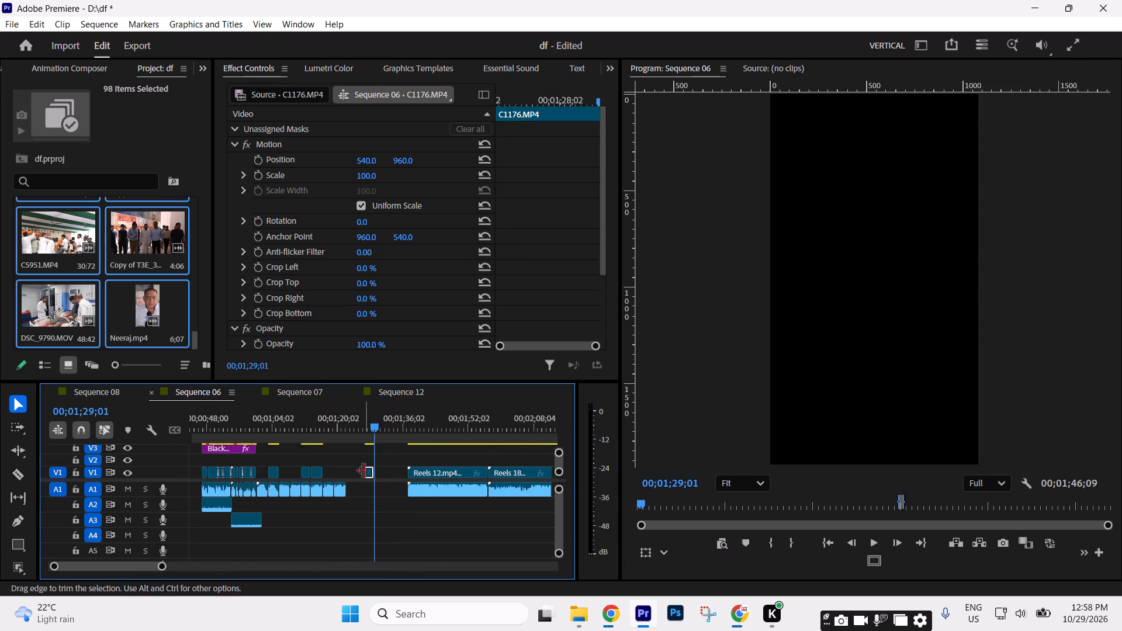
left_click_drag(368, 471, 280, 469)
left_click_drag(282, 431, 275, 432)
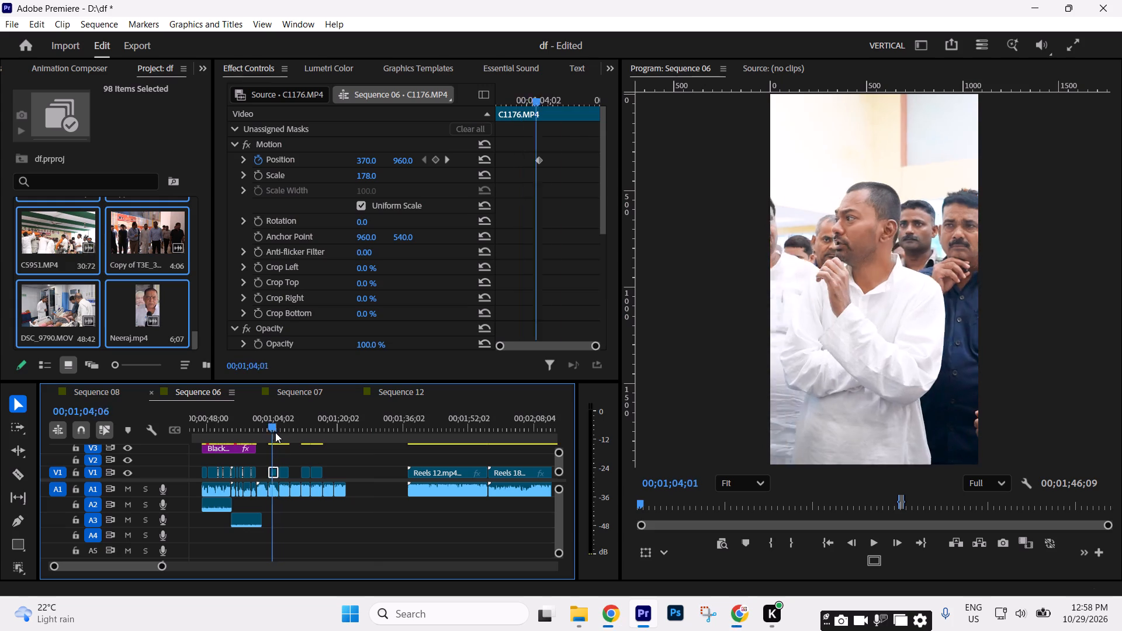
left_click_drag(275, 432, 282, 436)
left_click_drag(285, 471, 335, 474)
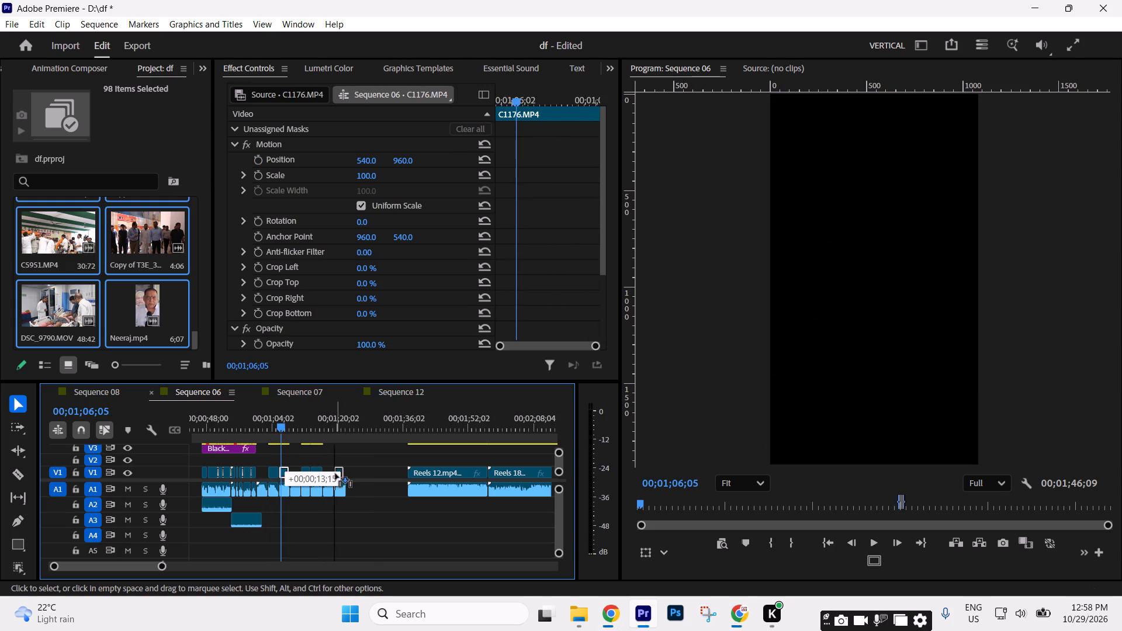
left_click_drag(335, 474, 332, 473)
Scale the placed C1176 piece to 205, set its horizontal position to 656, and play it back.
left_click_drag(330, 420, 320, 423)
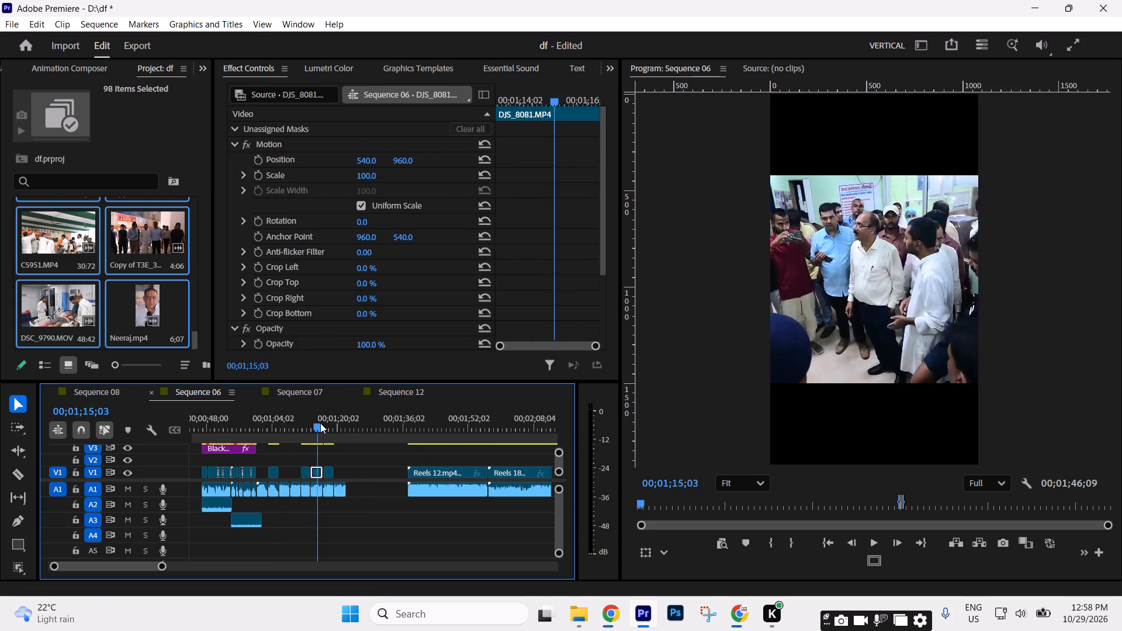
left_click_drag(320, 423, 327, 426)
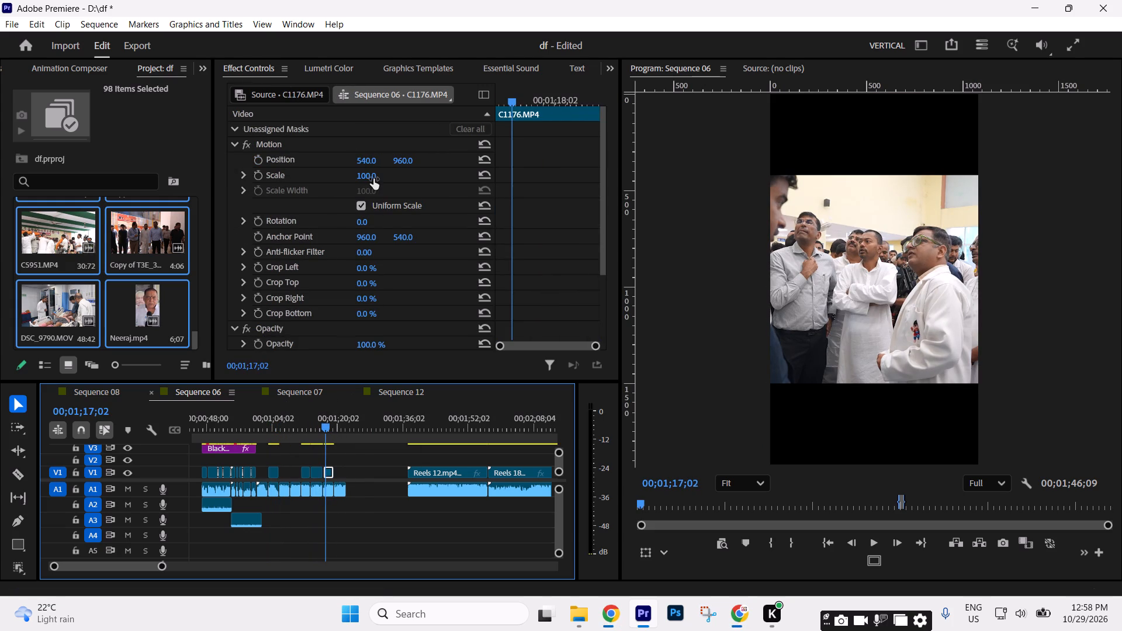
left_click_drag(372, 178, 453, 186)
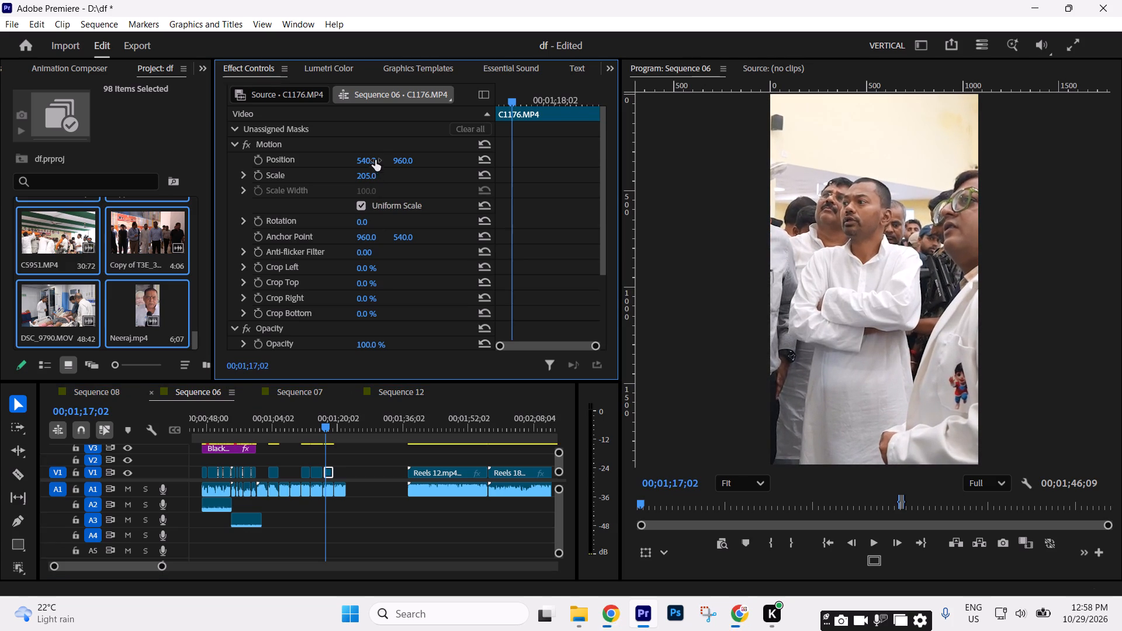
left_click_drag(373, 159, 458, 173)
key("space")
key("space")
key("space")
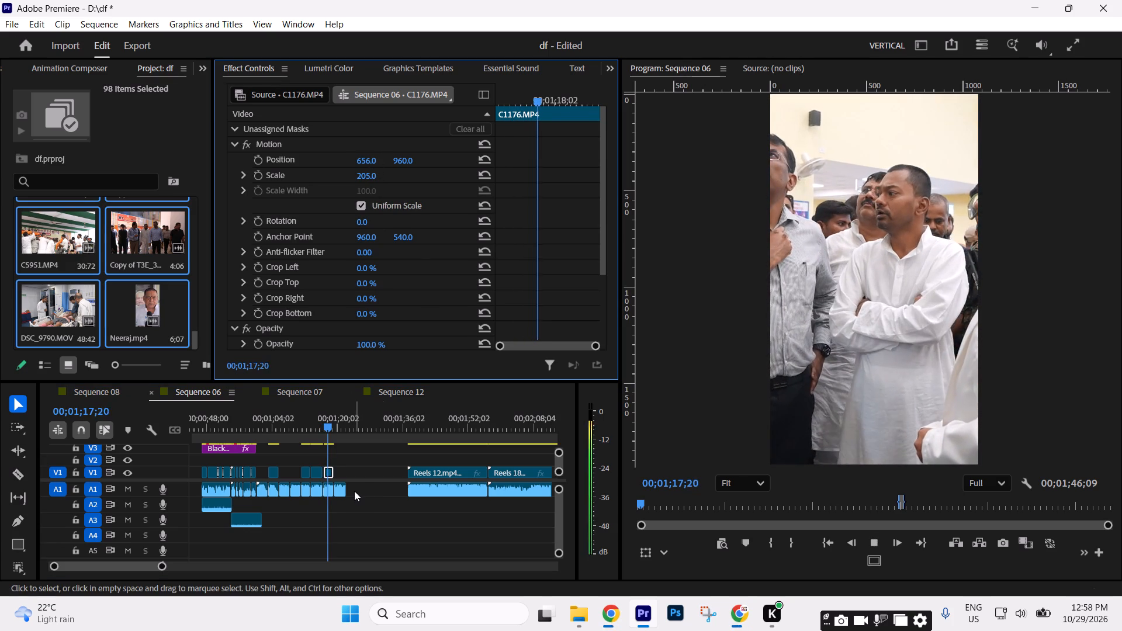
key("space")
type("==")
left_click(349, 461)
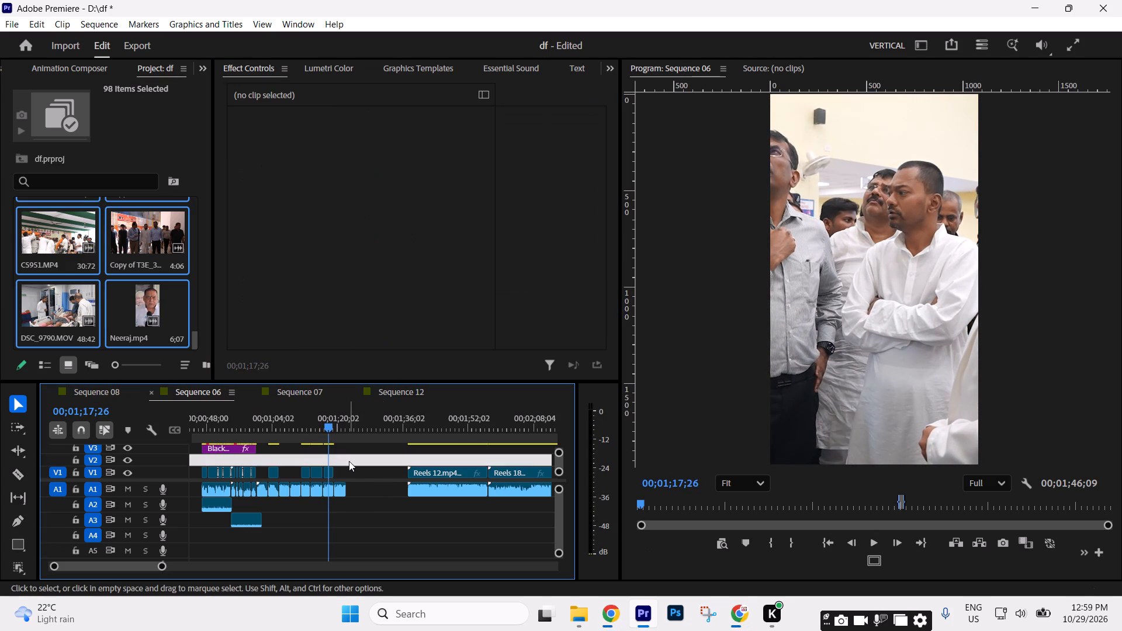
type("==")
left_click(375, 469)
left_click(366, 472)
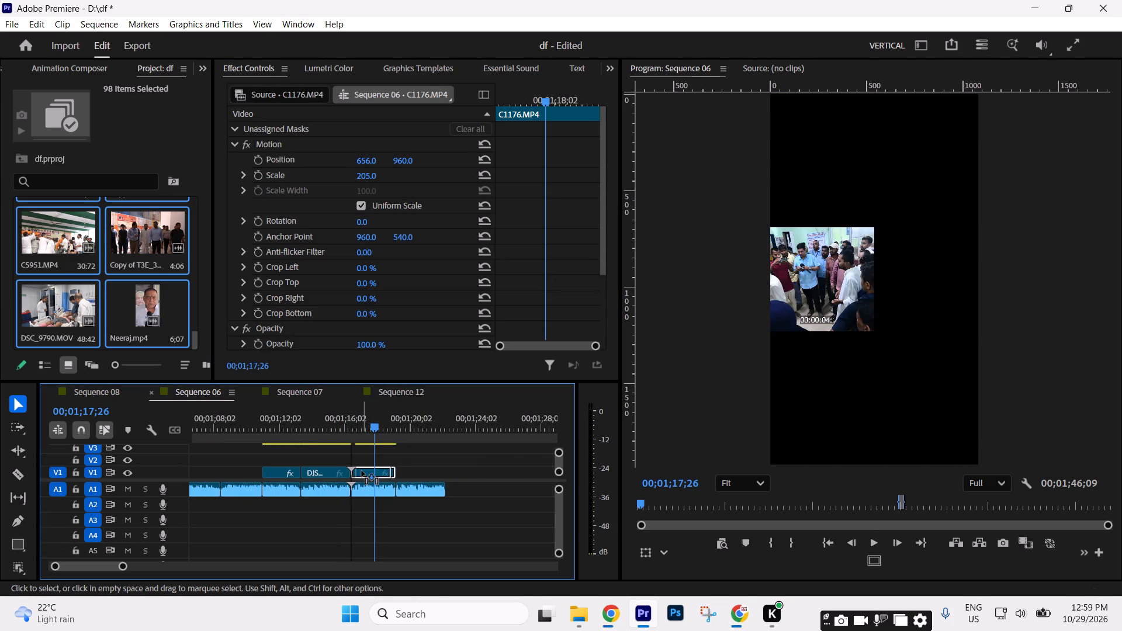
left_click(390, 469)
left_click(372, 471)
key("space")
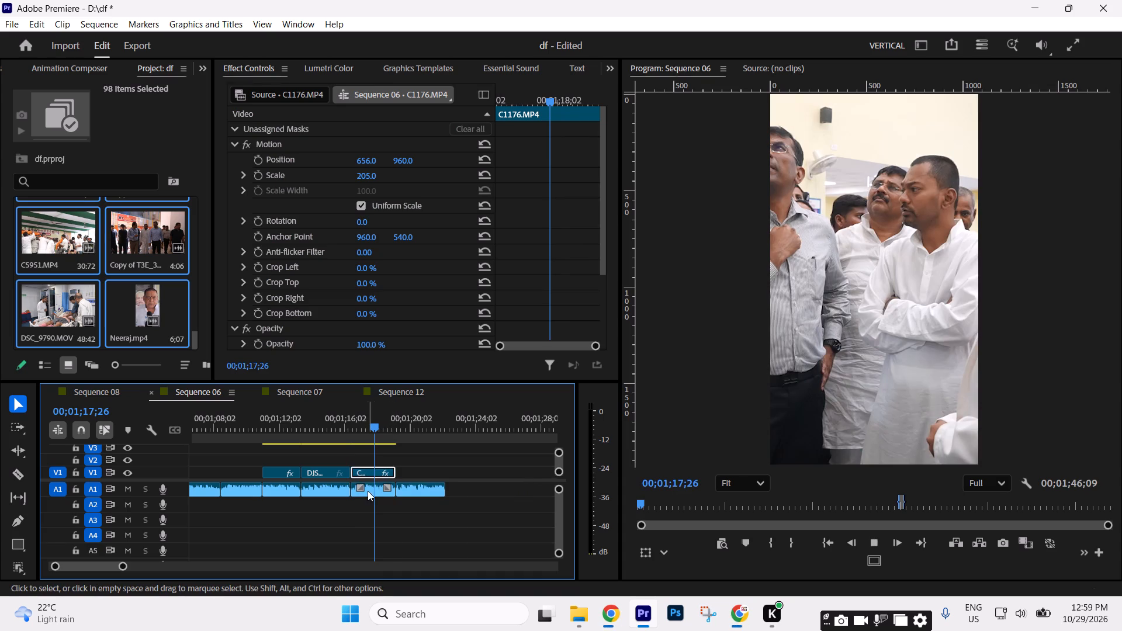
key("space")
Reframe the C1176 piece by setting its horizontal position to 553, and play it from its start.
left_click_drag(367, 159, 54, 191)
key("Up")
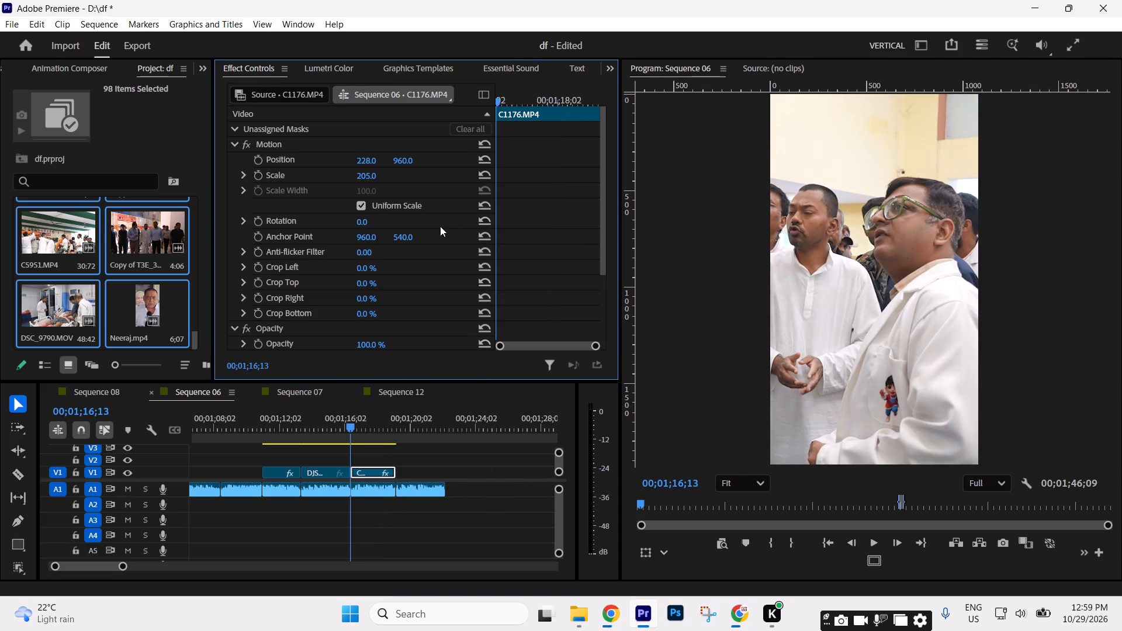
left_click_drag(363, 153, 369, 154)
left_click_drag(365, 161, 626, 173)
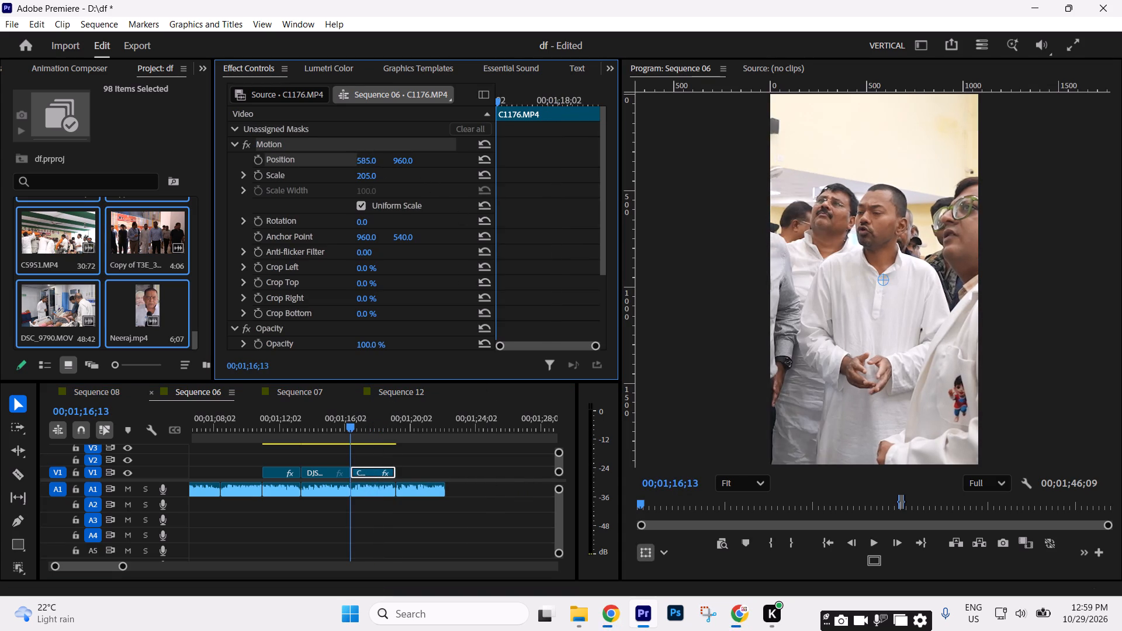
left_click_drag(626, 173, 605, 193)
key("space")
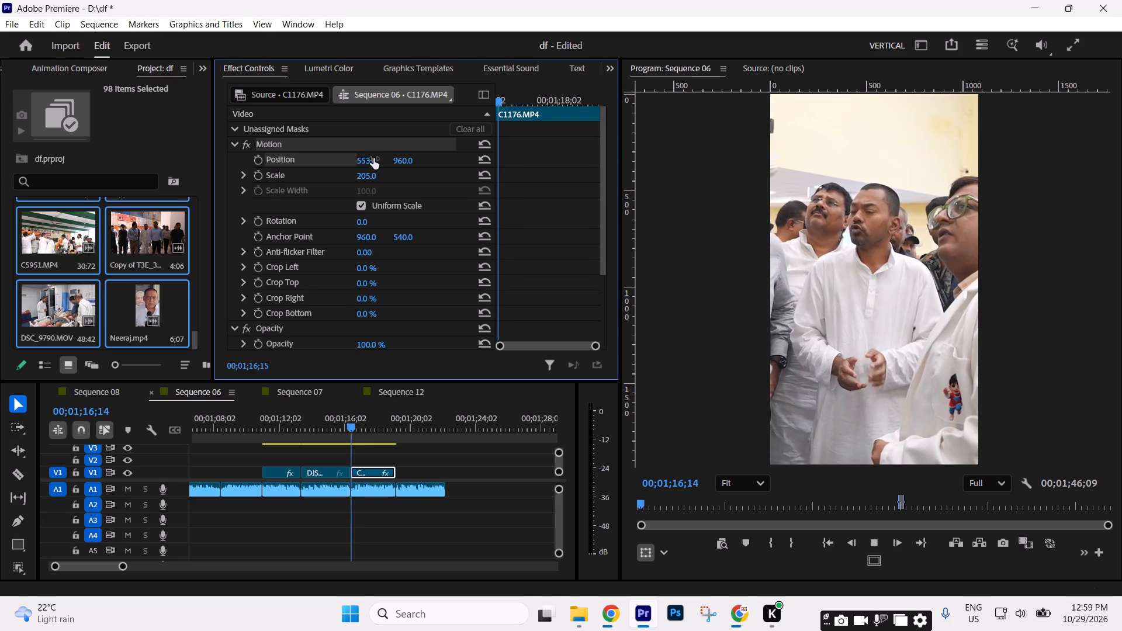
key("space")
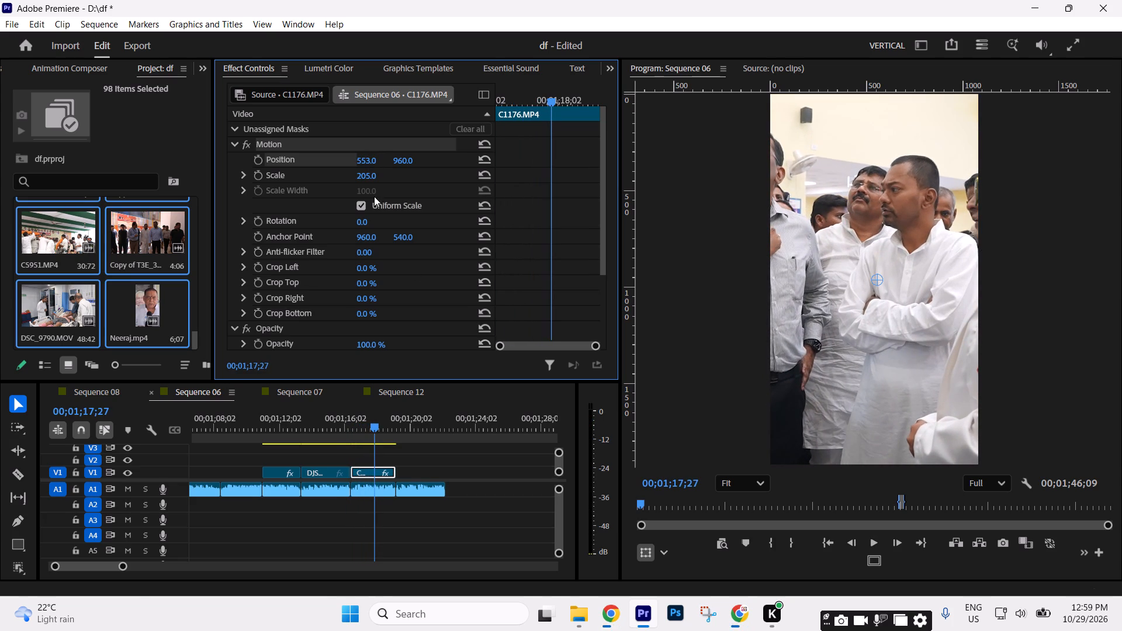
Slow the C1176 piece to 60% speed and trim its end back to the next beat cut in the music.
key("ctrl+r")
left_click_drag(425, 454, 394, 469)
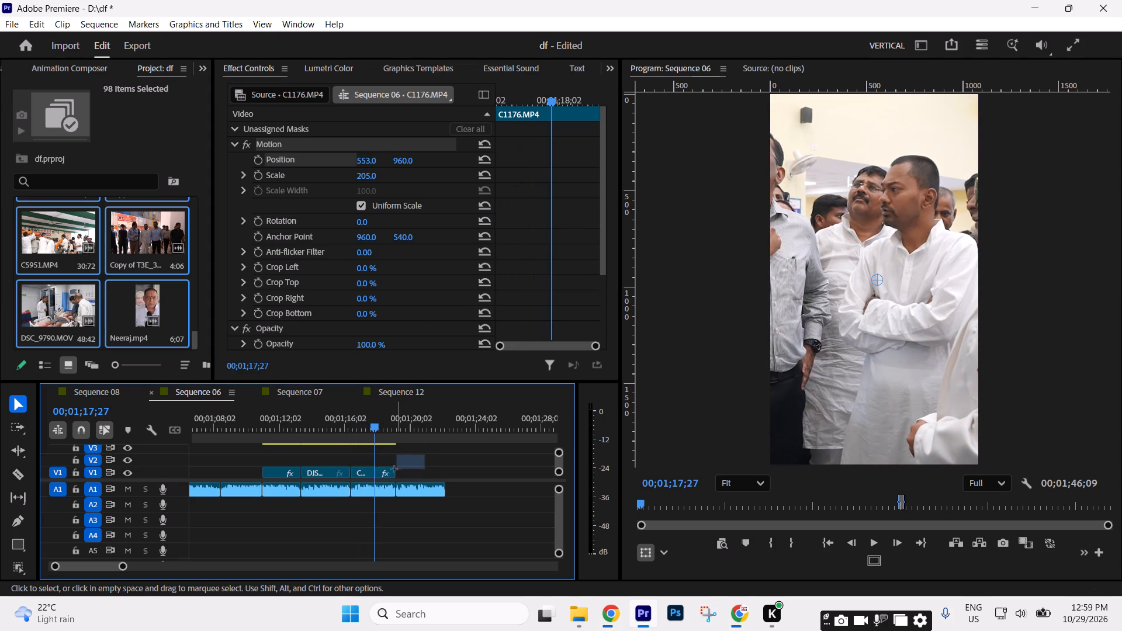
left_click_drag(394, 469, 385, 475)
key("ctrl+r")
type("60")
key("Return")
key("space")
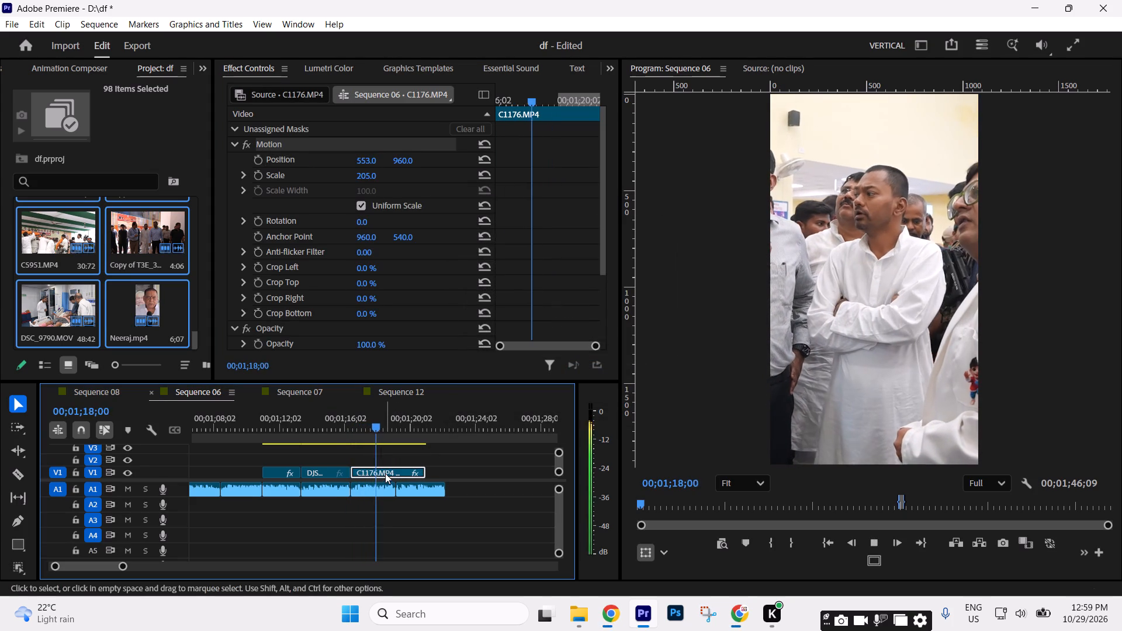
key("space")
left_click_drag(425, 476, 399, 470)
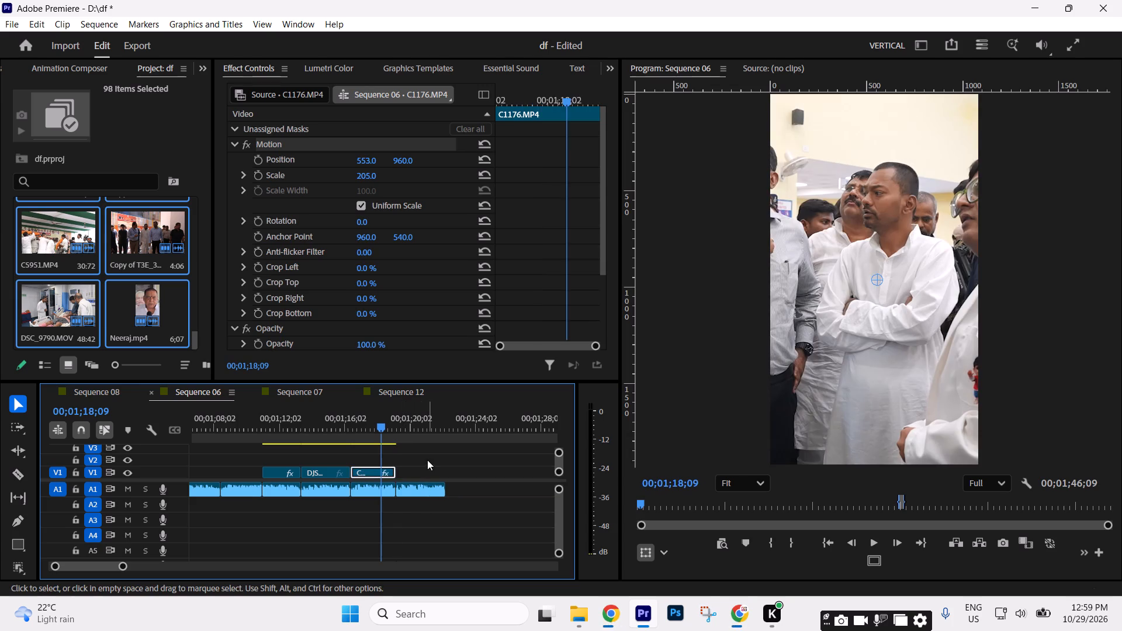
left_click(427, 460)
key("space")
key("space")
Return to the source footage at 01;48;45;01 and save the project.
type("----")
type("--")
left_click_drag(258, 431, 269, 435)
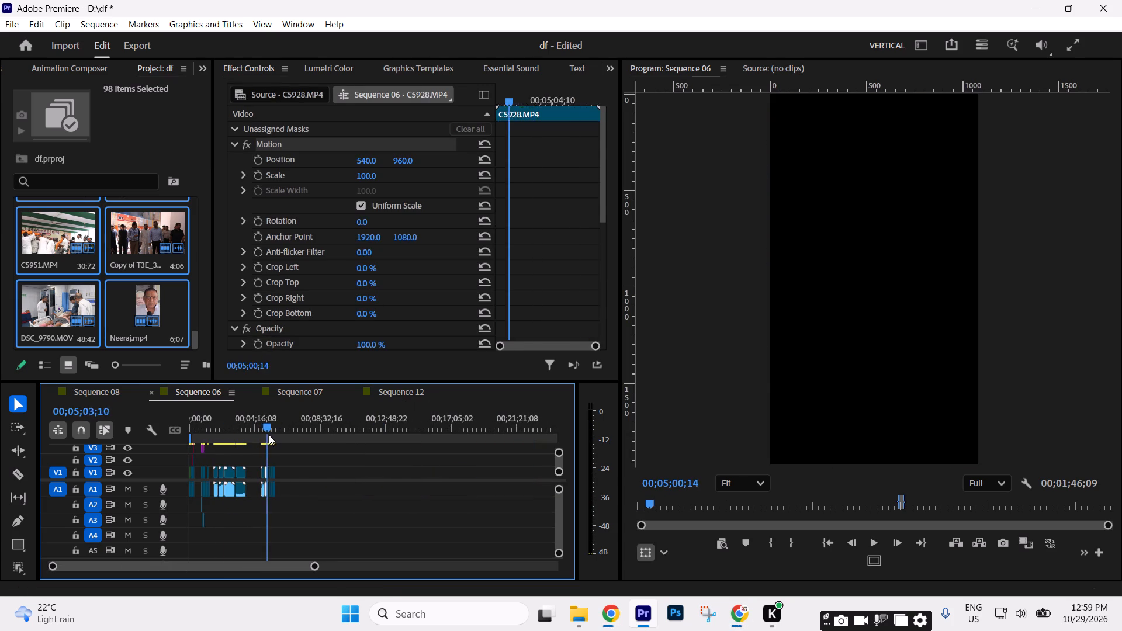
left_click_drag(269, 435, 276, 437)
key("minus")
key("minus")
key("minus")
key("minus")
left_click_drag(372, 433, 376, 432)
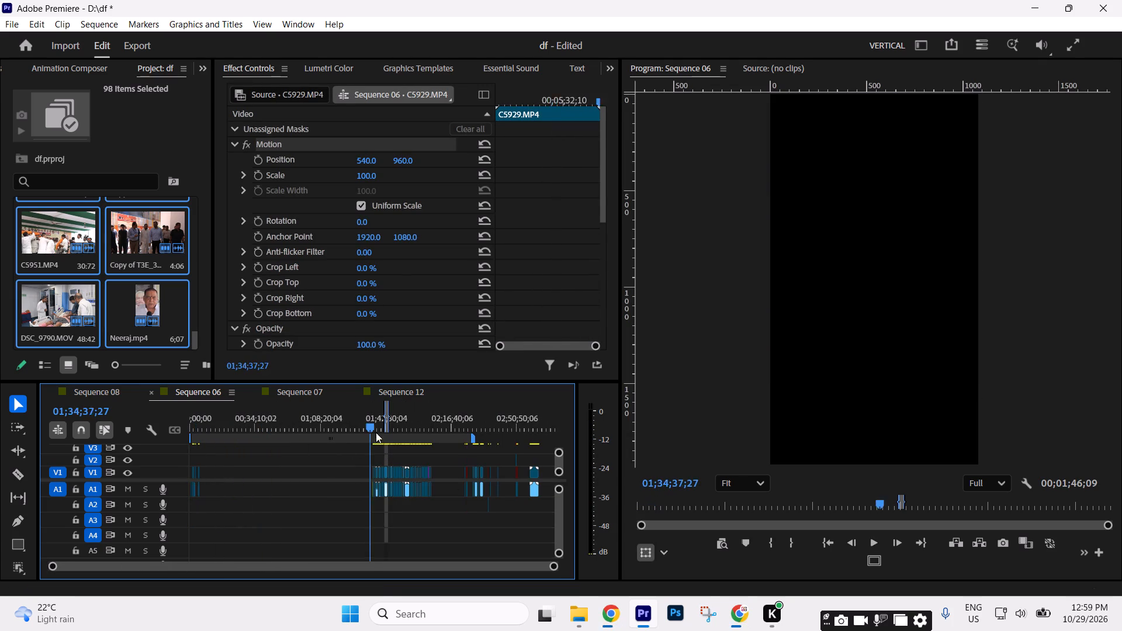
left_click_drag(376, 432, 400, 437)
key("ctrl+s")
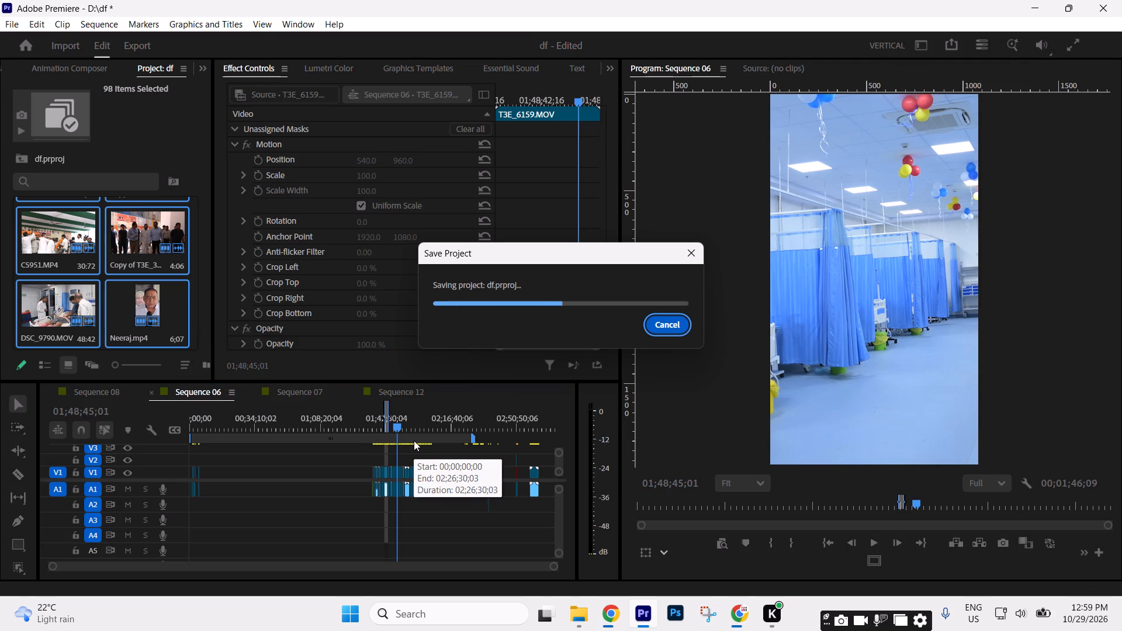